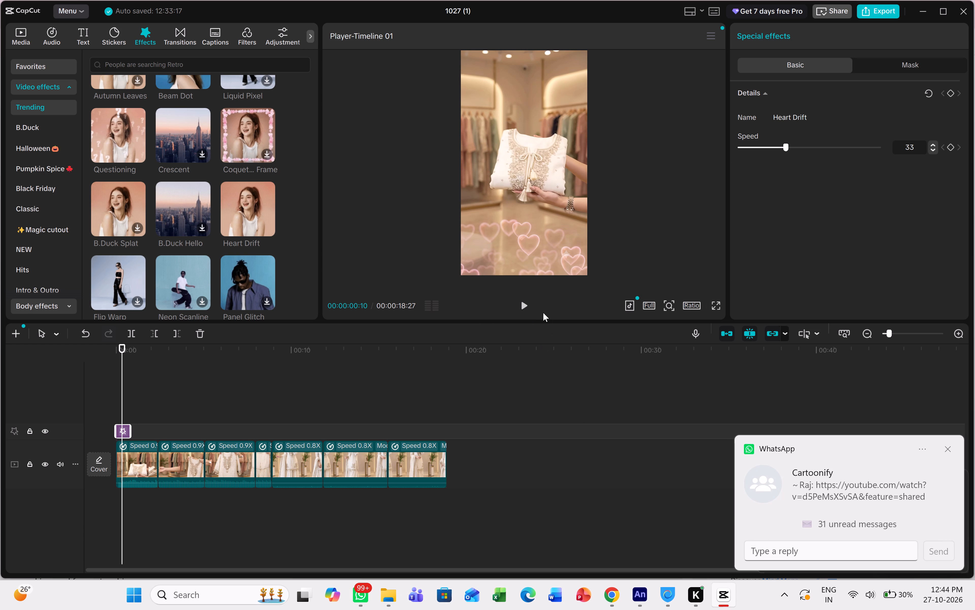
Play the opening of the video to find the cut point and split the first clip at 00:00:00:24.
{"action": "left_click", "coordinate": [526, 307]}
{"action": "right_click", "coordinate": [526, 307]}
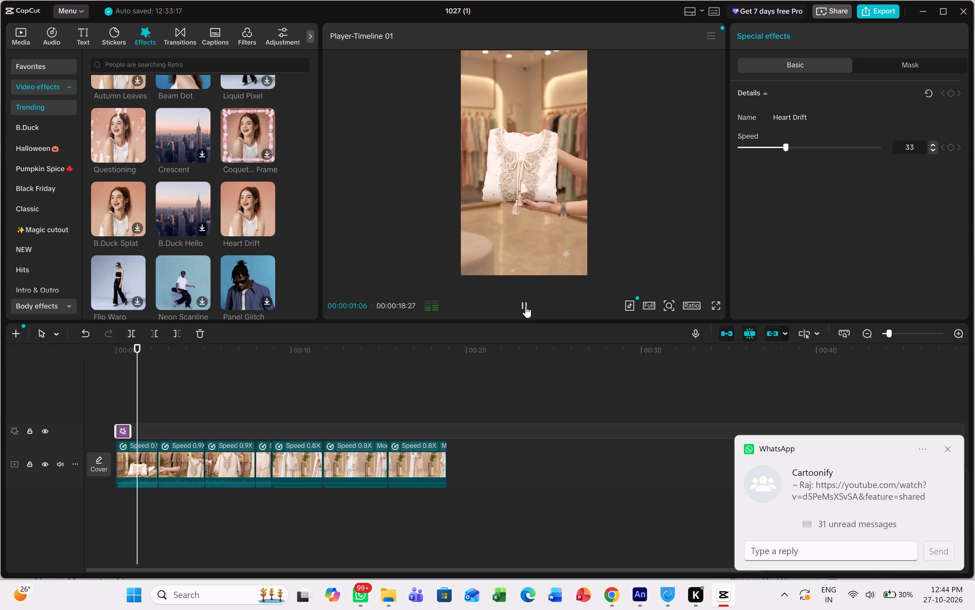
{"action": "double_click", "coordinate": [526, 307]}
{"action": "left_click", "coordinate": [521, 301]}
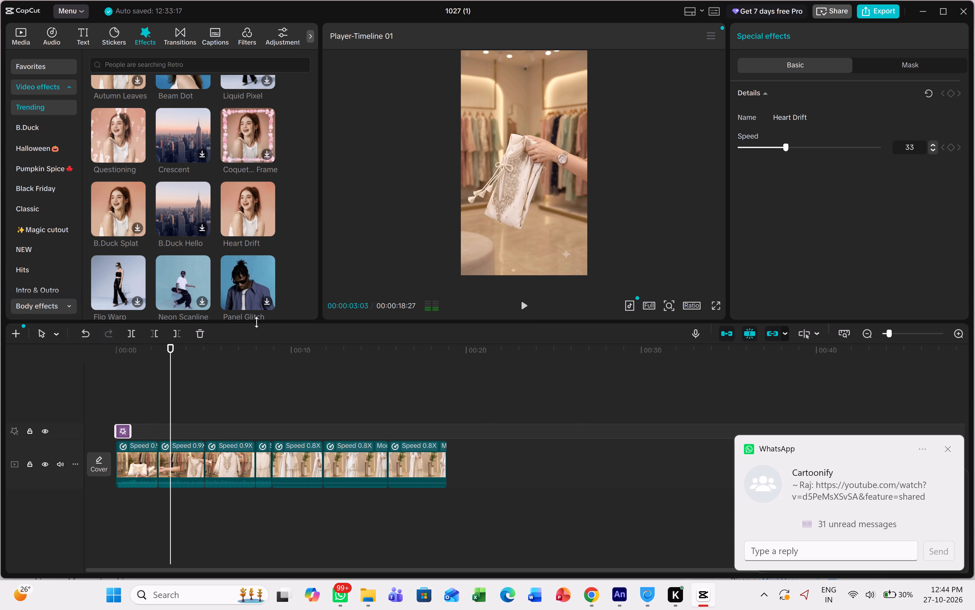
{"action": "left_click_drag", "start_coordinate": [170, 347], "coordinate": [135, 357]}
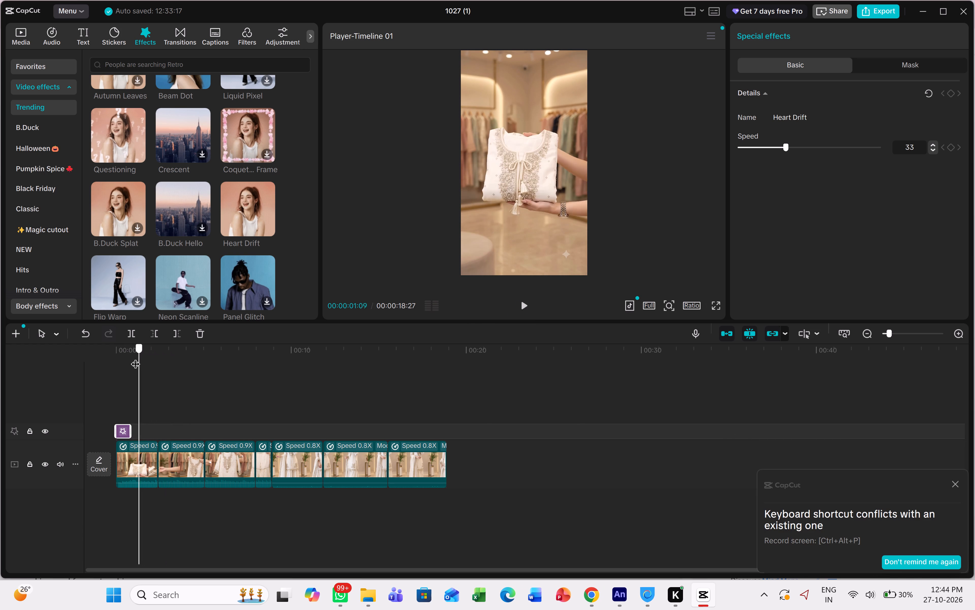
{"action": "left_click_drag", "start_coordinate": [135, 357], "coordinate": [135, 358]}
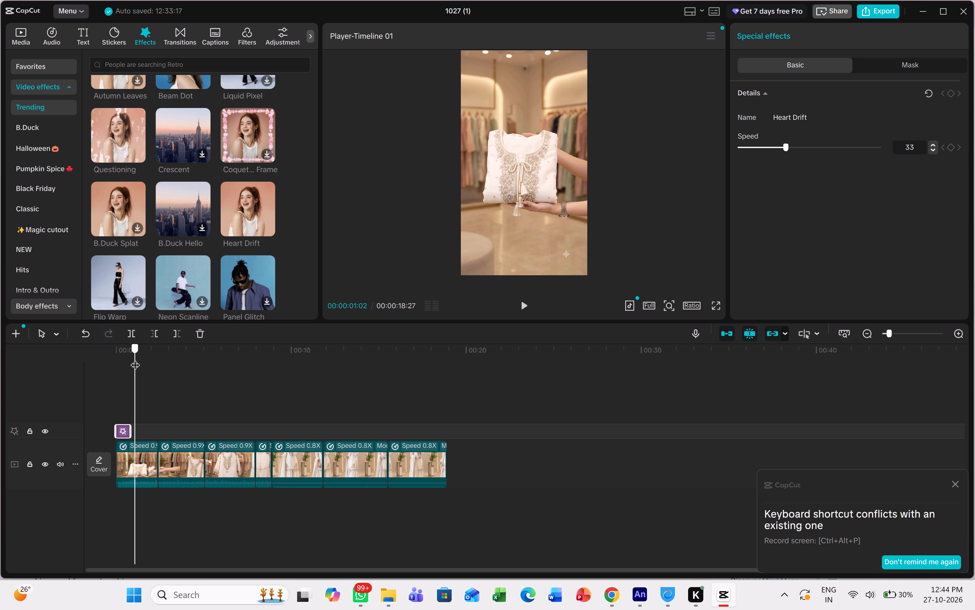
{"action": "left_click_drag", "start_coordinate": [135, 358], "coordinate": [132, 359]}
{"action": "left_click", "coordinate": [140, 452]}
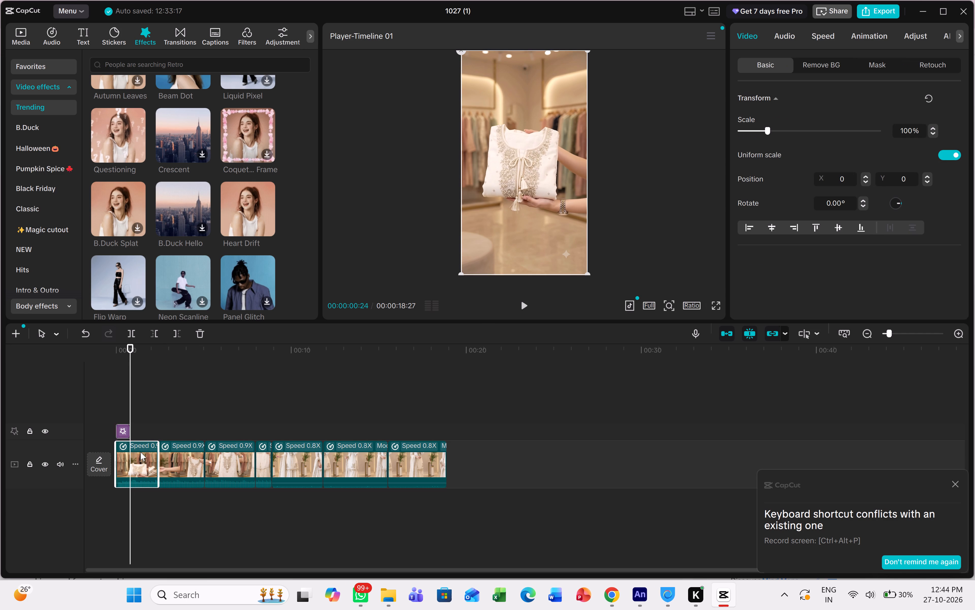
{"action": "left_click", "coordinate": [133, 335]}
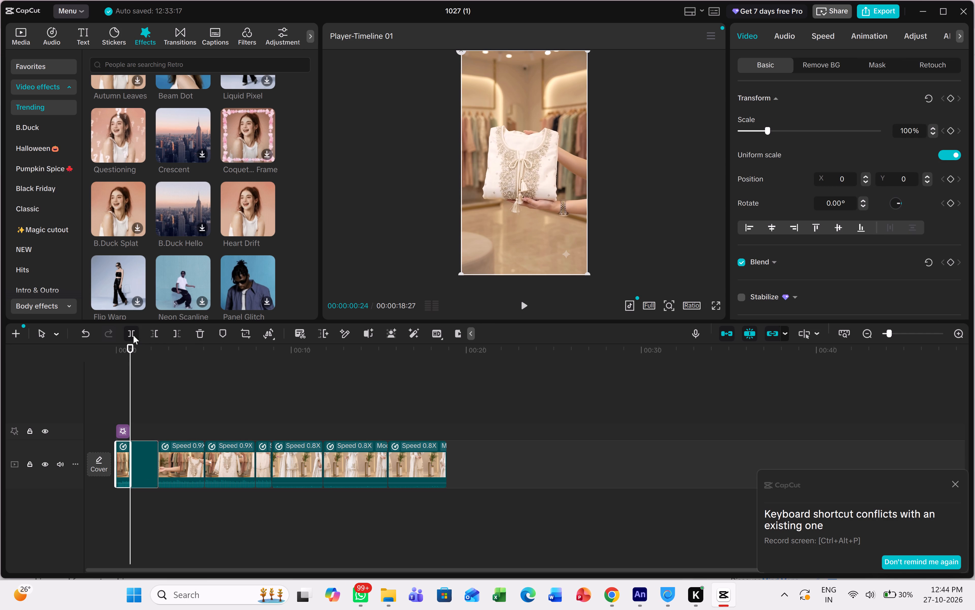
Add the Shake & Flash transition at the cut between the first and second clips and preview it from the start.
{"action": "left_click", "coordinate": [172, 402]}
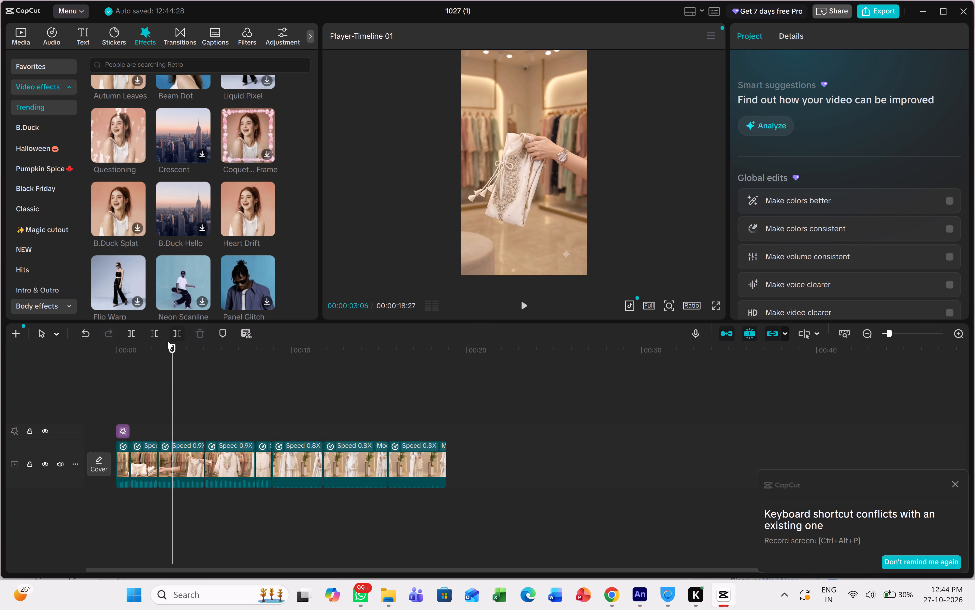
{"action": "left_click_drag", "start_coordinate": [173, 348], "coordinate": [128, 363]}
{"action": "left_click", "coordinate": [178, 30]}
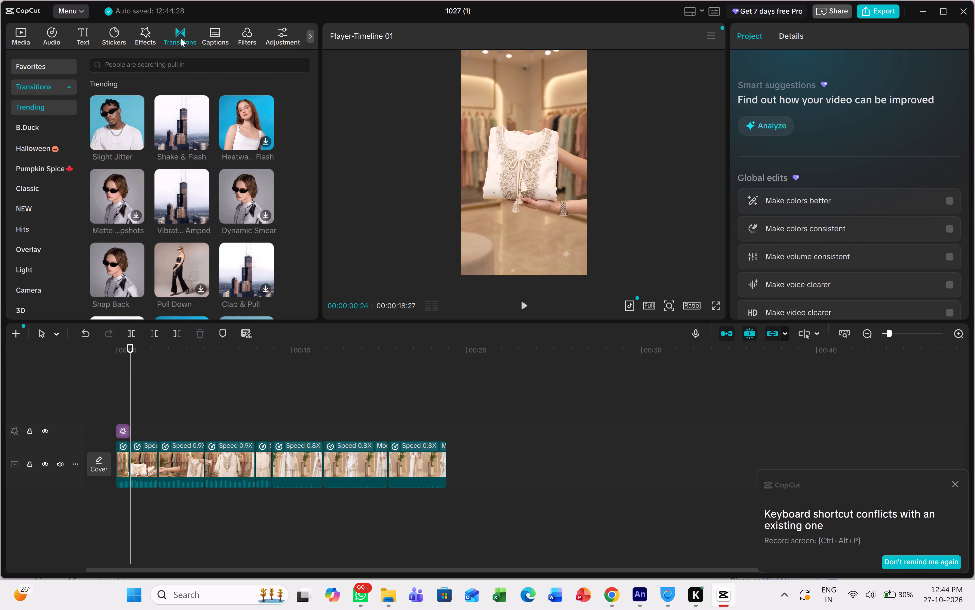
{"action": "double_click", "coordinate": [171, 127]}
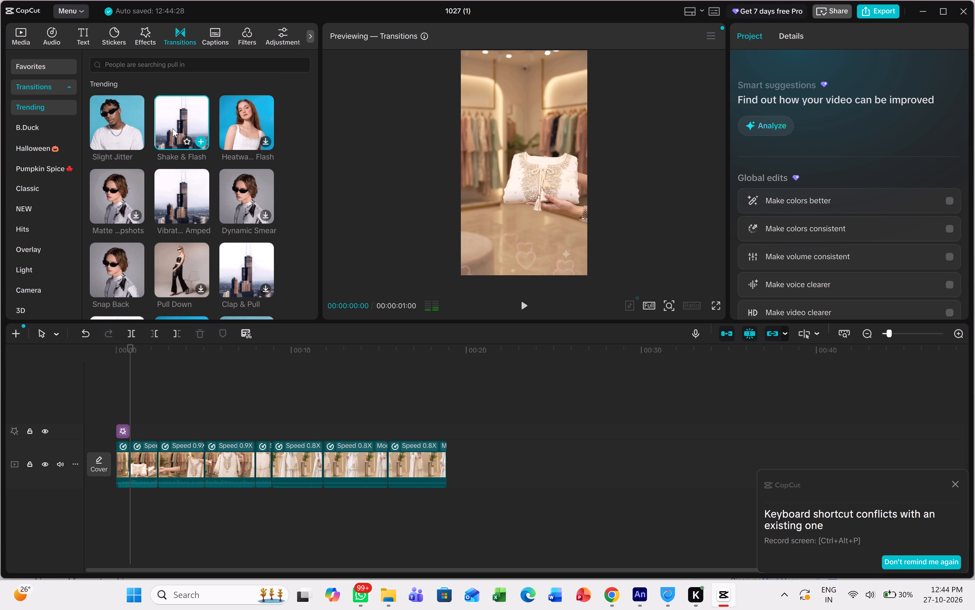
{"action": "left_click_drag", "start_coordinate": [181, 124], "coordinate": [122, 416]}
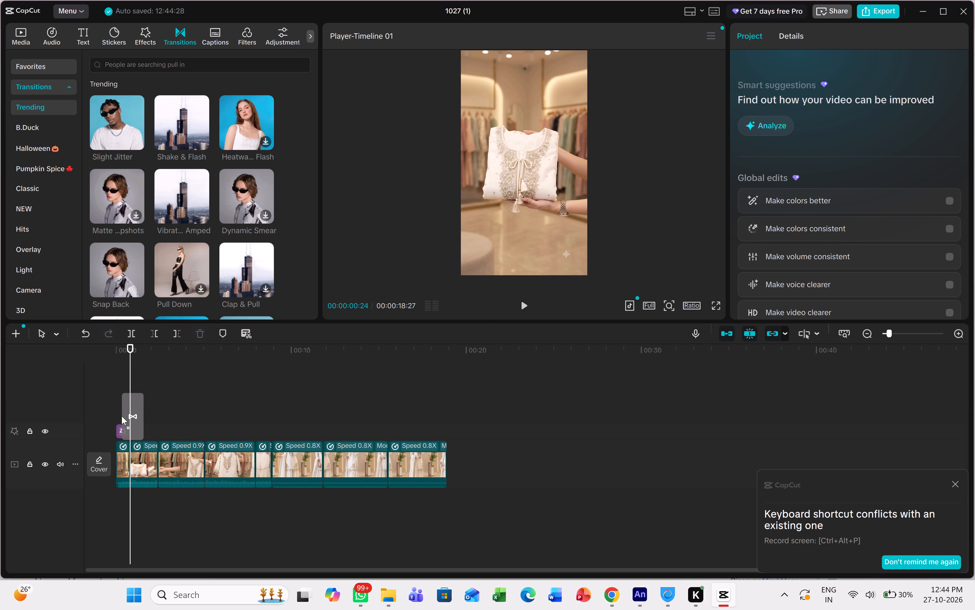
{"action": "left_click_drag", "start_coordinate": [122, 416], "coordinate": [124, 465]}
{"action": "left_click_drag", "start_coordinate": [128, 346], "coordinate": [109, 354]}
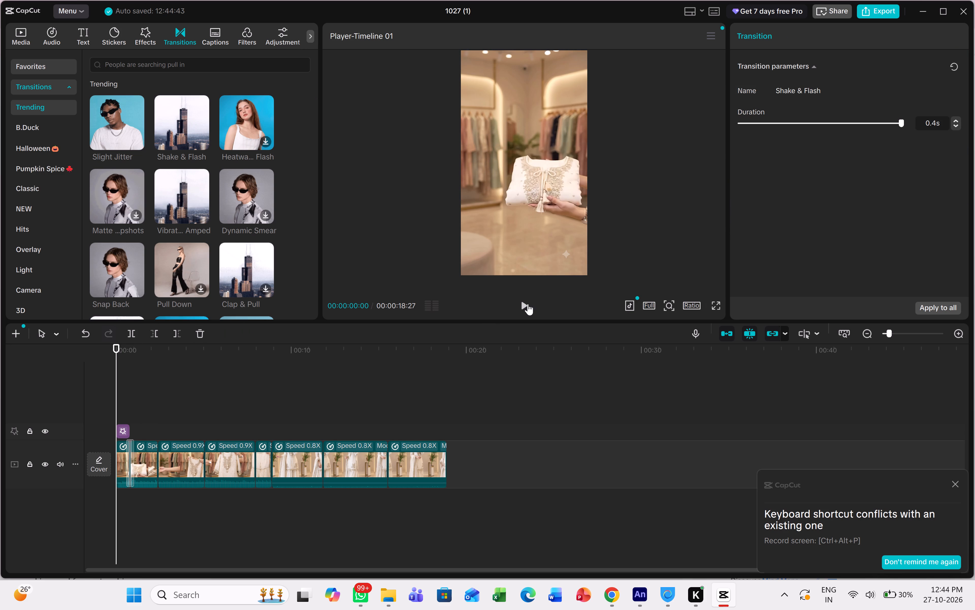
{"action": "left_click", "coordinate": [528, 304]}
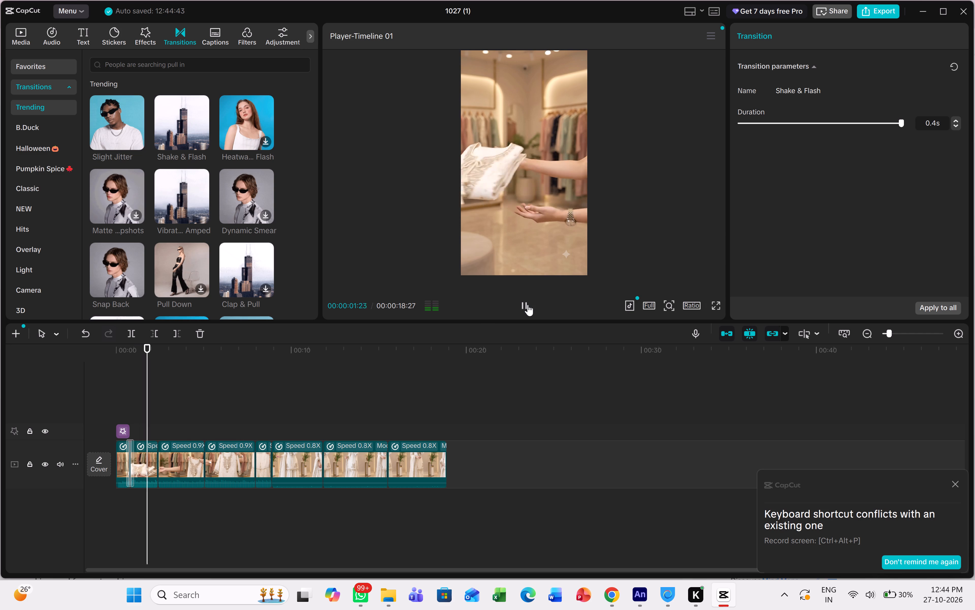
{"action": "left_click", "coordinate": [528, 305]}
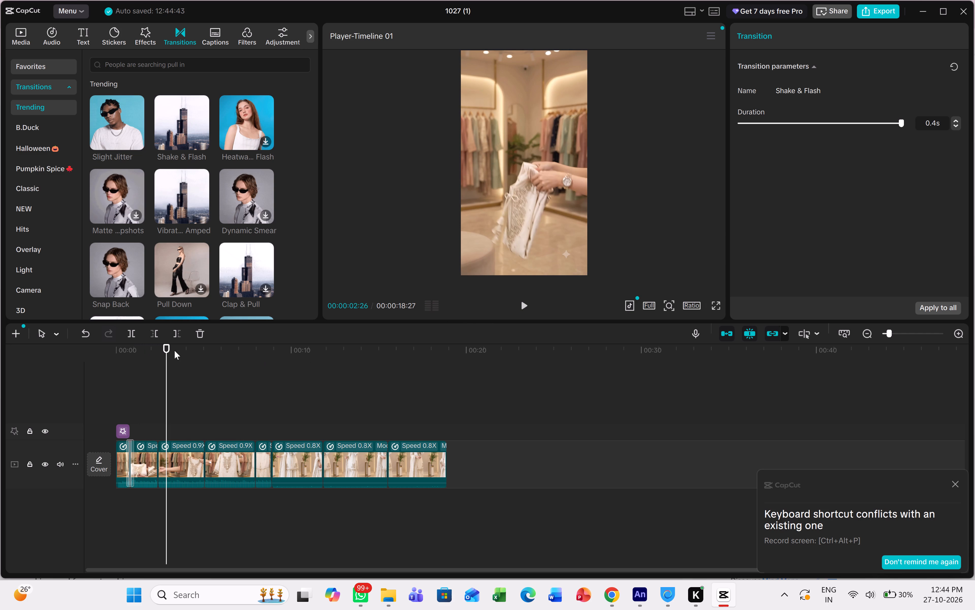
Add the Heatwave Flash transition at the cut between the second and third clips and play it back.
{"action": "left_click_drag", "start_coordinate": [167, 350], "coordinate": [158, 354]}
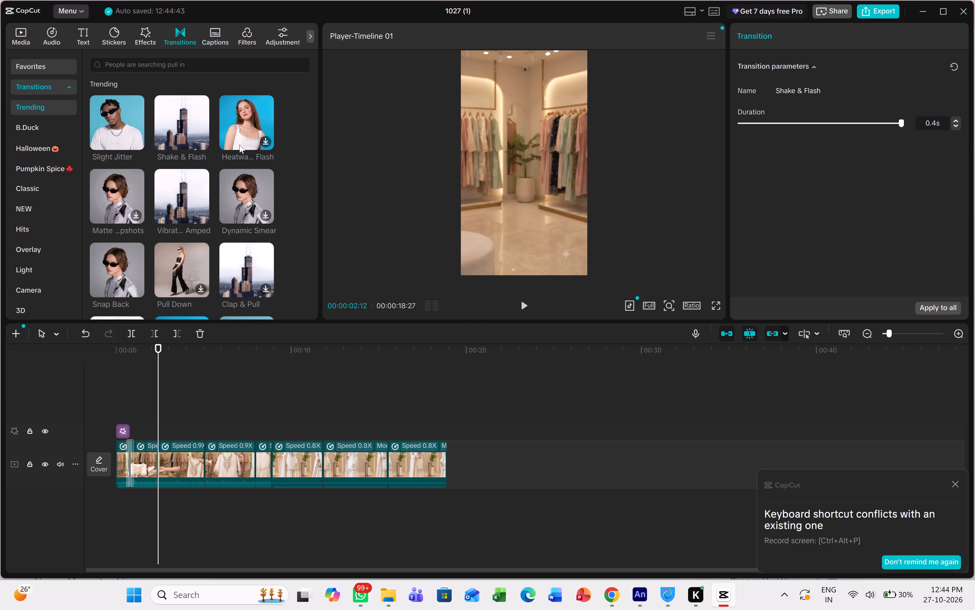
{"action": "left_click", "coordinate": [241, 131]}
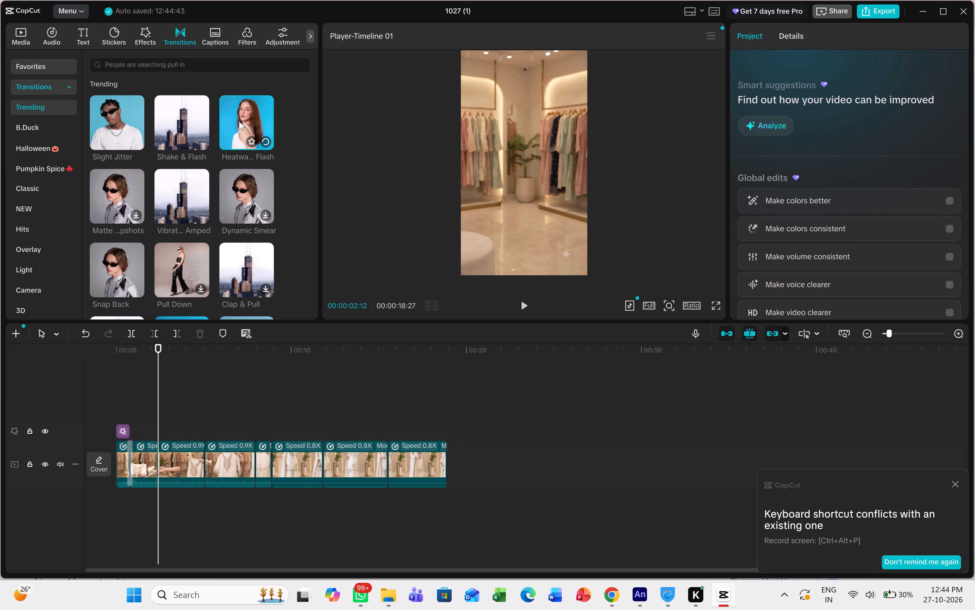
{"action": "left_click_drag", "start_coordinate": [239, 120], "coordinate": [144, 464]}
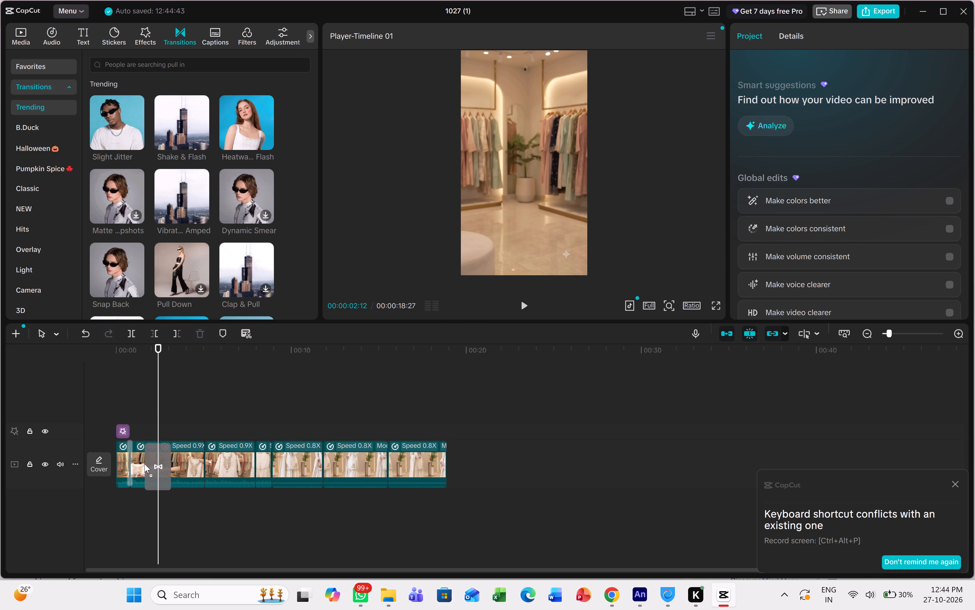
{"action": "left_click_drag", "start_coordinate": [144, 464], "coordinate": [145, 463]}
{"action": "left_click_drag", "start_coordinate": [158, 349], "coordinate": [133, 362]}
{"action": "left_click", "coordinate": [524, 307]}
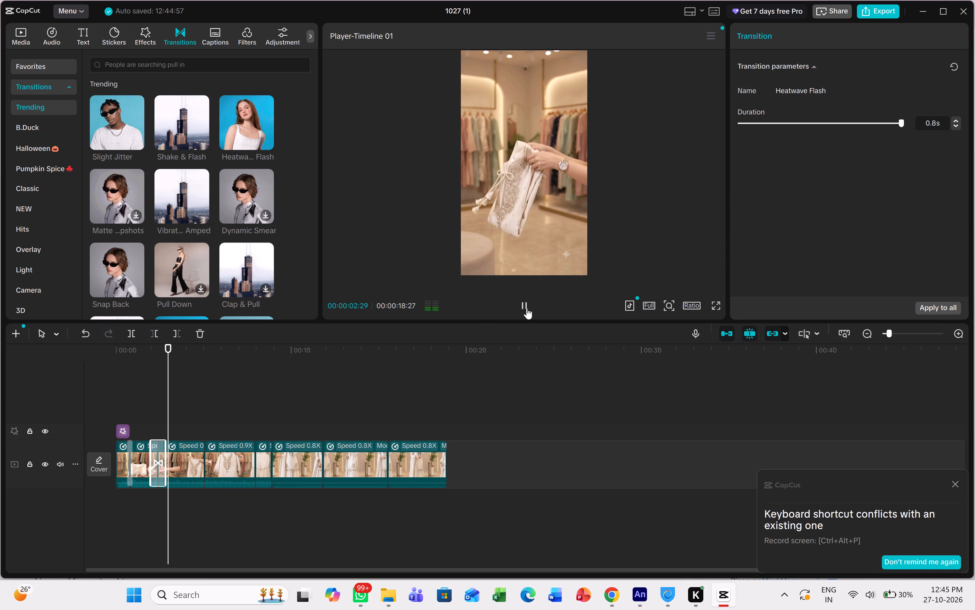
{"action": "left_click", "coordinate": [525, 306]}
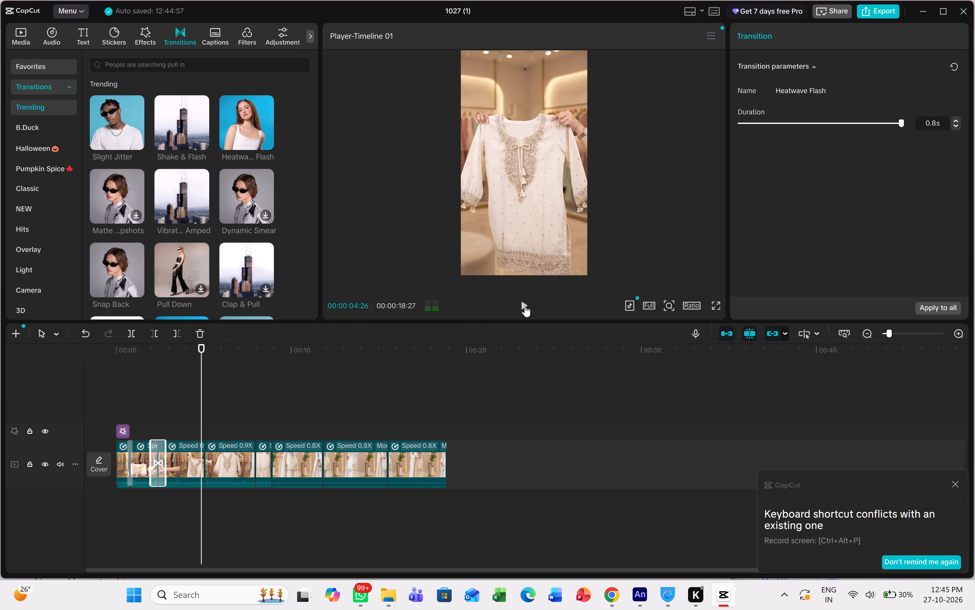
Add the Vibration Amped transition at the cut between the third and fourth clips, near 00:00:05:02.
{"action": "left_click", "coordinate": [202, 347]}
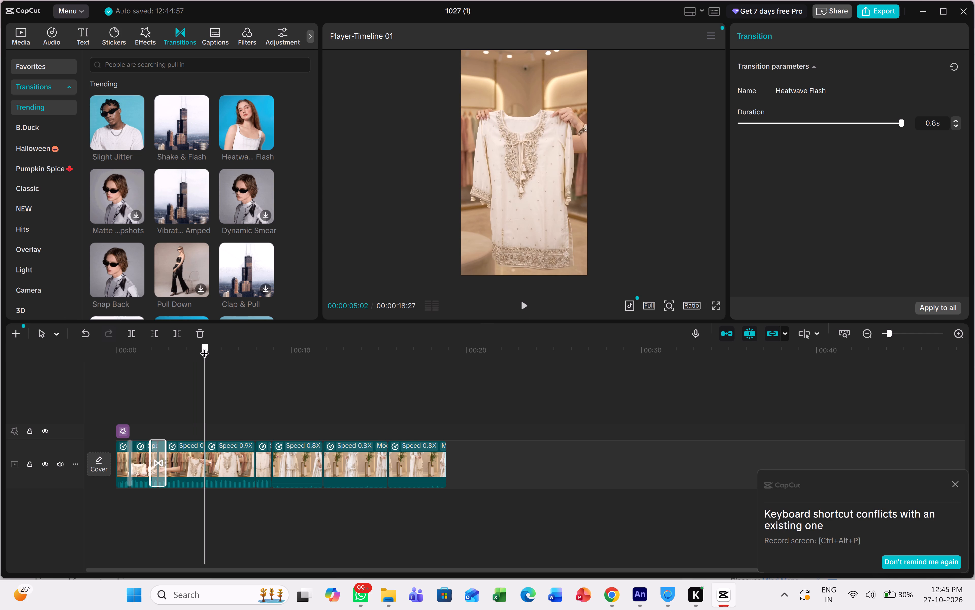
{"action": "left_click", "coordinate": [184, 209]}
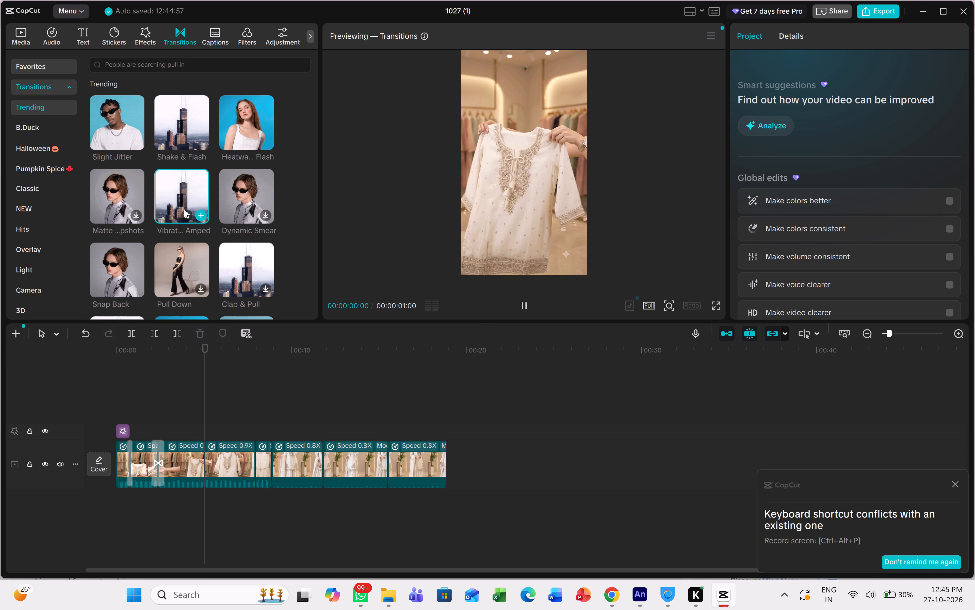
{"action": "left_click", "coordinate": [177, 202]}
{"action": "left_click_drag", "start_coordinate": [177, 202], "coordinate": [199, 421]}
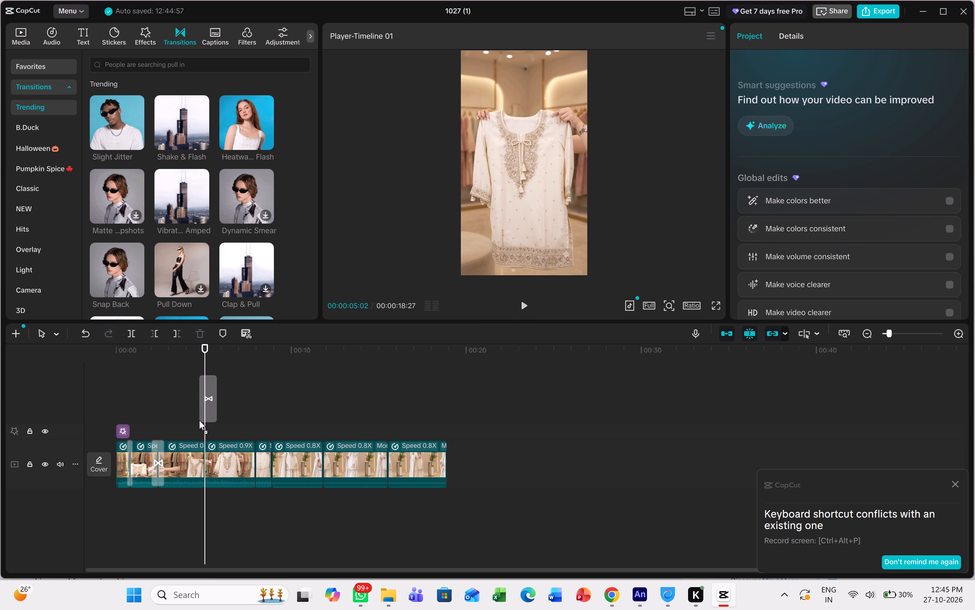
{"action": "left_click_drag", "start_coordinate": [199, 421], "coordinate": [195, 439]}
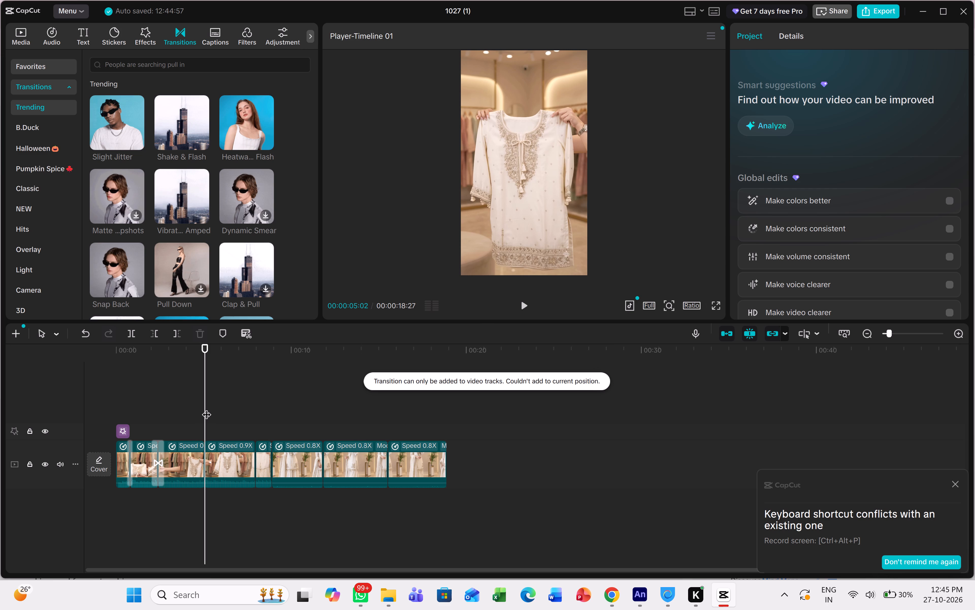
{"action": "left_click_drag", "start_coordinate": [187, 198], "coordinate": [199, 460]}
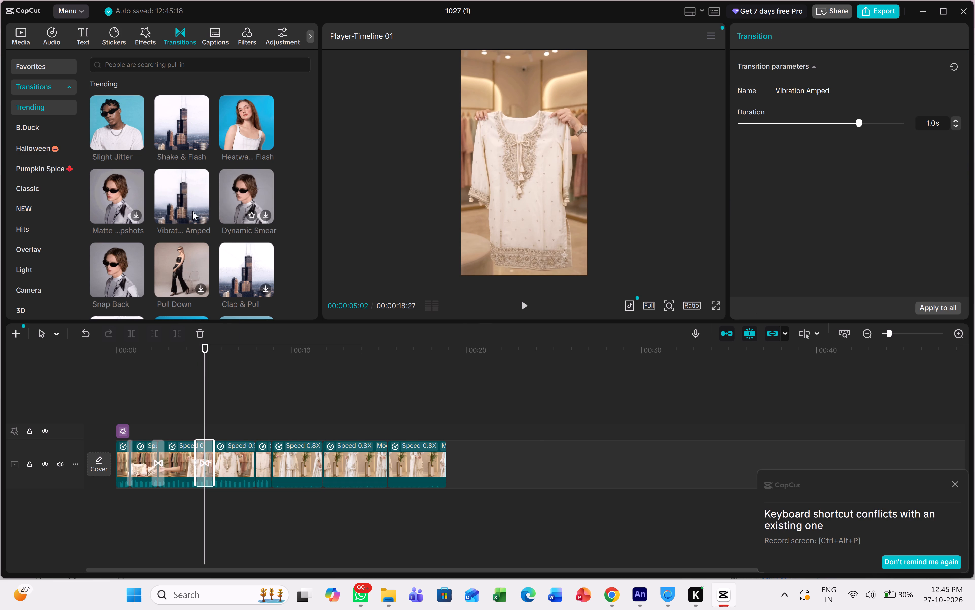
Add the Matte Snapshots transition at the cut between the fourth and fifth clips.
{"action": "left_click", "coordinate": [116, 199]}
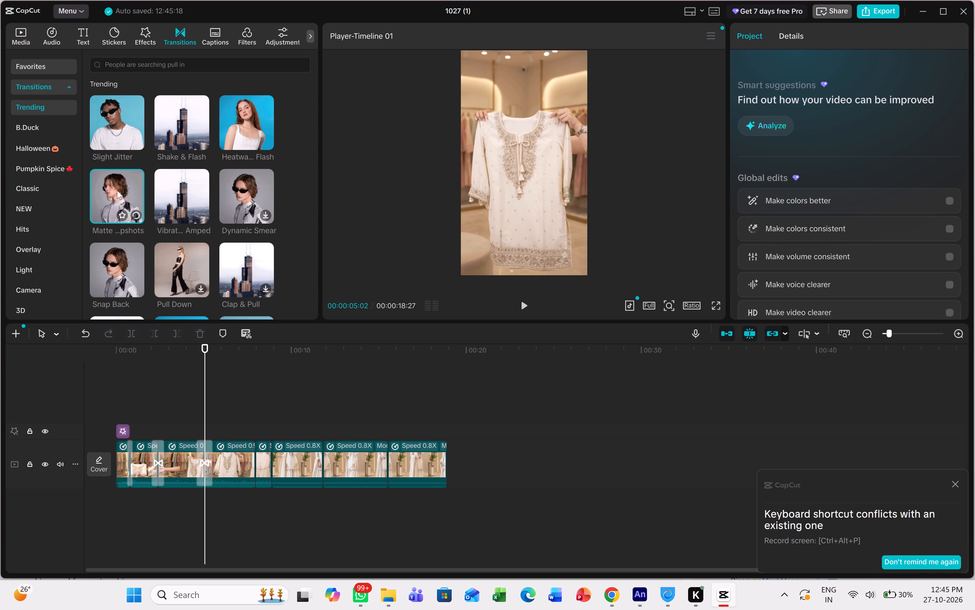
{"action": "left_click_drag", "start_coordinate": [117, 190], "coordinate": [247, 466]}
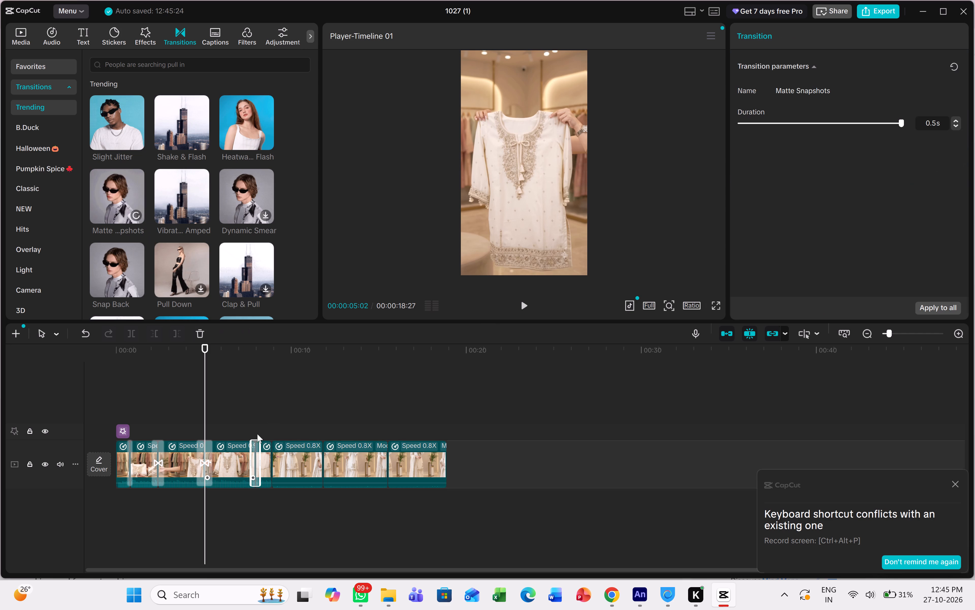
Apply the Pull Down transition at the cut between the fourth and fifth clips, in place of the existing transition.
{"action": "scroll", "coordinate": [222, 265], "scroll_direction": "down", "scroll_amount": 1}
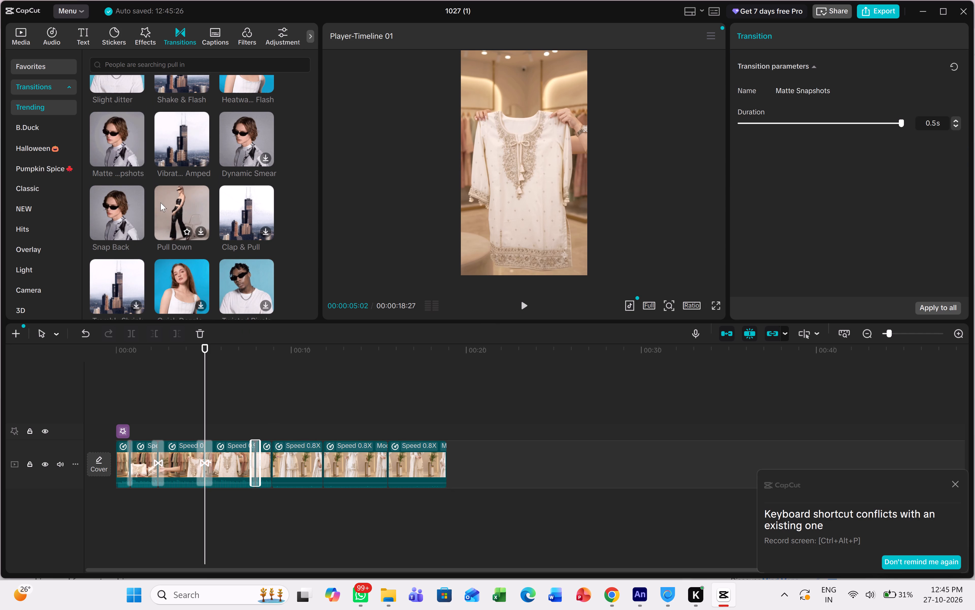
{"action": "left_click", "coordinate": [182, 205]}
{"action": "left_click_drag", "start_coordinate": [183, 206], "coordinate": [269, 505]}
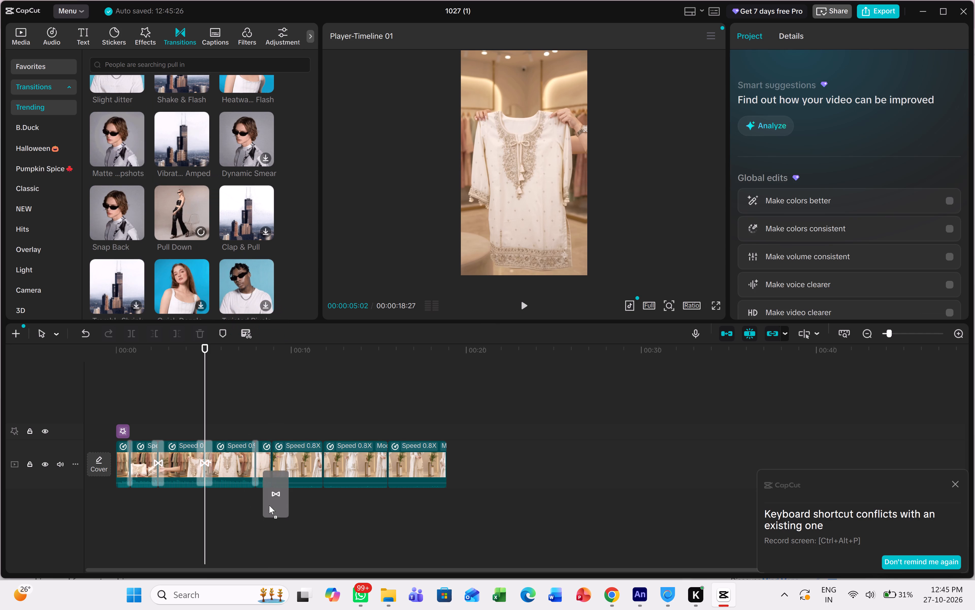
{"action": "left_click_drag", "start_coordinate": [269, 505], "coordinate": [263, 454]}
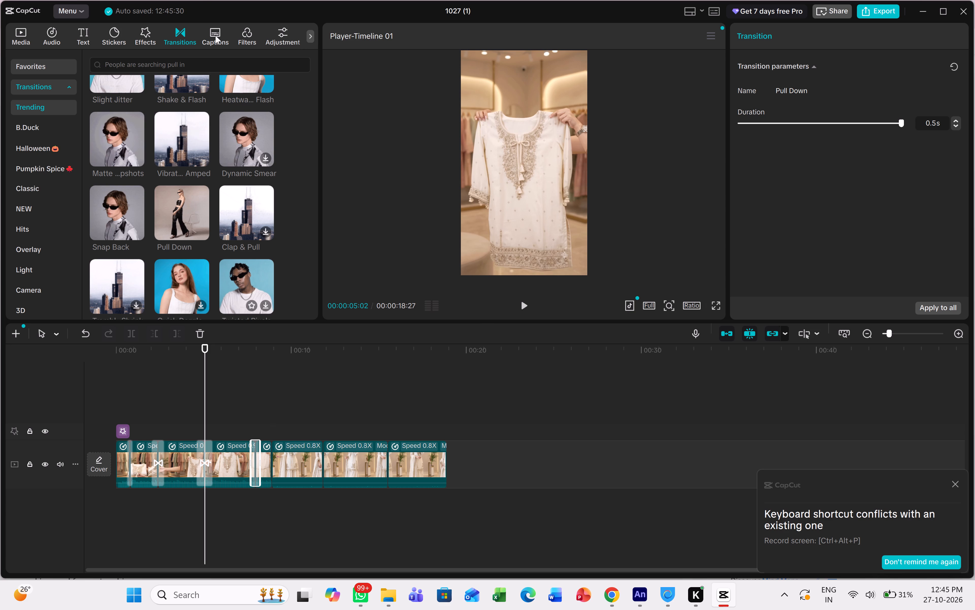
{"action": "left_click_drag", "start_coordinate": [181, 213], "coordinate": [300, 402]}
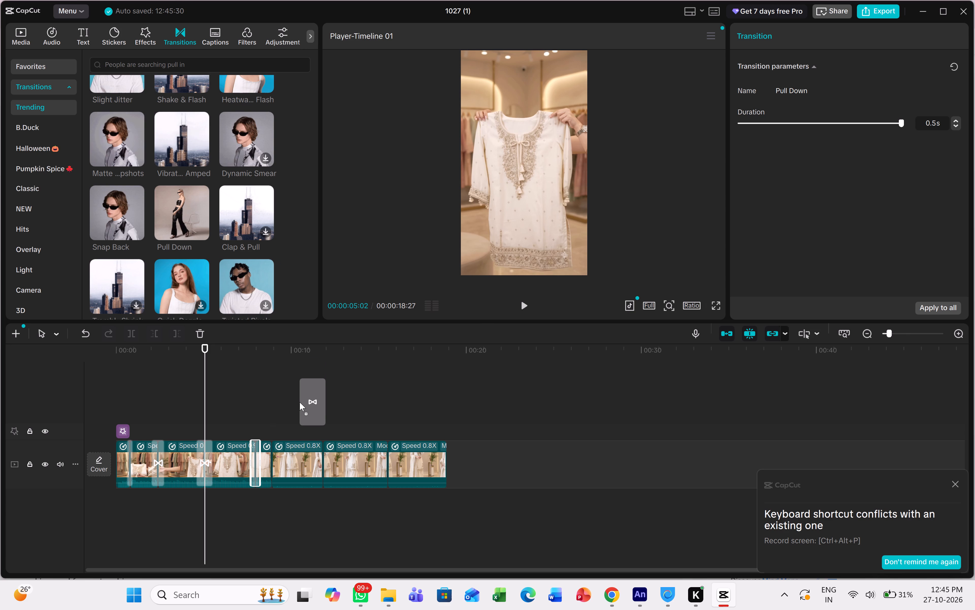
{"action": "left_click_drag", "start_coordinate": [300, 402], "coordinate": [261, 460]}
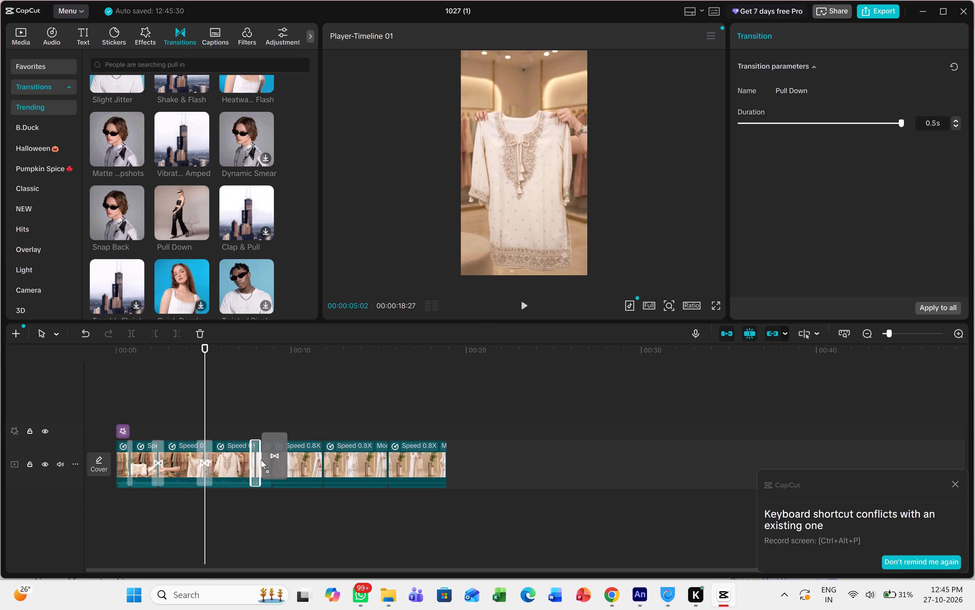
{"action": "left_click_drag", "start_coordinate": [261, 460], "coordinate": [261, 464]}
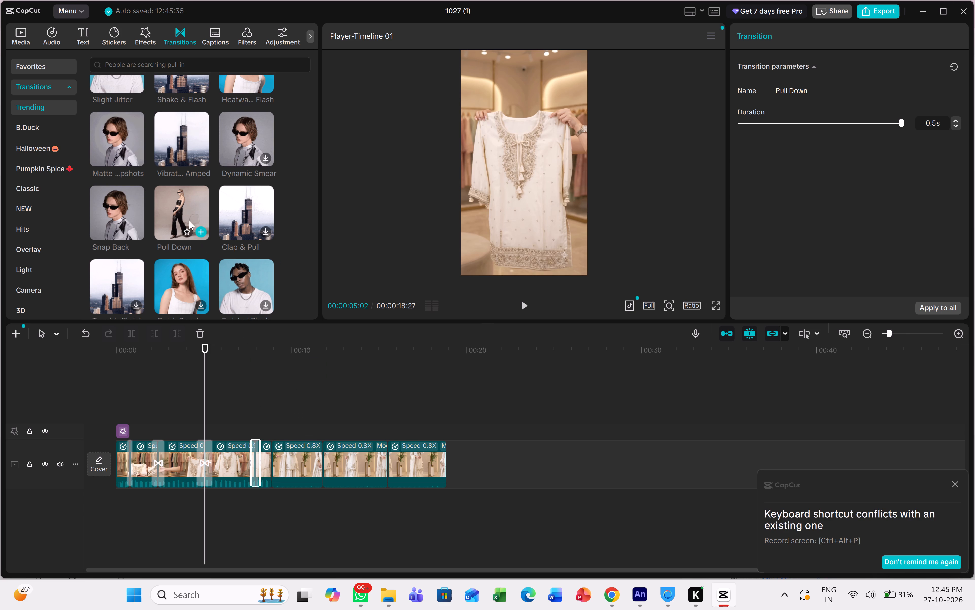
Add the Pull Down transition at the cut between the sixth and seventh clips.
{"action": "left_click", "coordinate": [189, 220]}
{"action": "left_click_drag", "start_coordinate": [189, 220], "coordinate": [198, 253]}
{"action": "left_click_drag", "start_coordinate": [200, 256], "coordinate": [201, 260]}
{"action": "left_click_drag", "start_coordinate": [215, 280], "coordinate": [236, 281]}
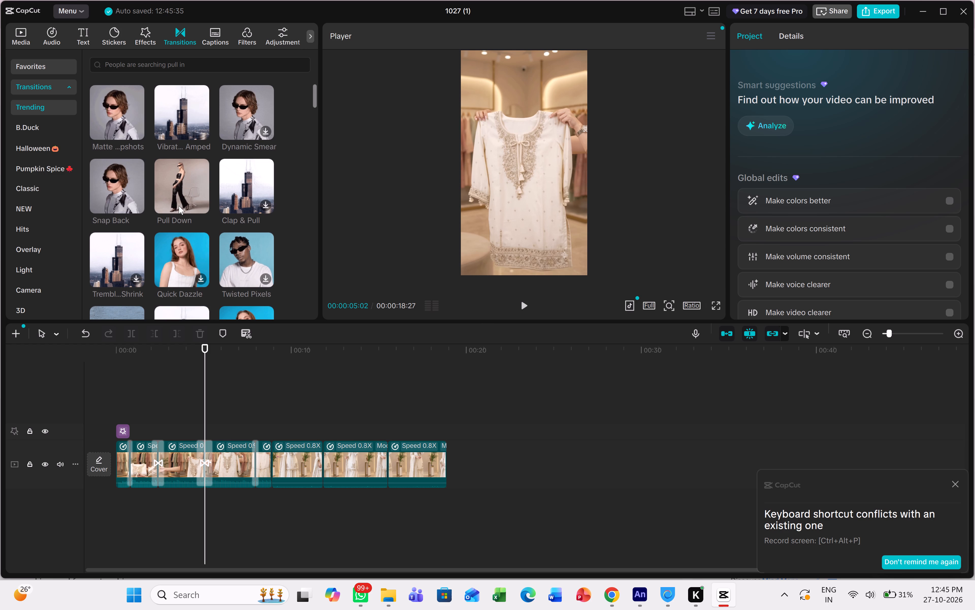
{"action": "left_click_drag", "start_coordinate": [177, 203], "coordinate": [312, 463]}
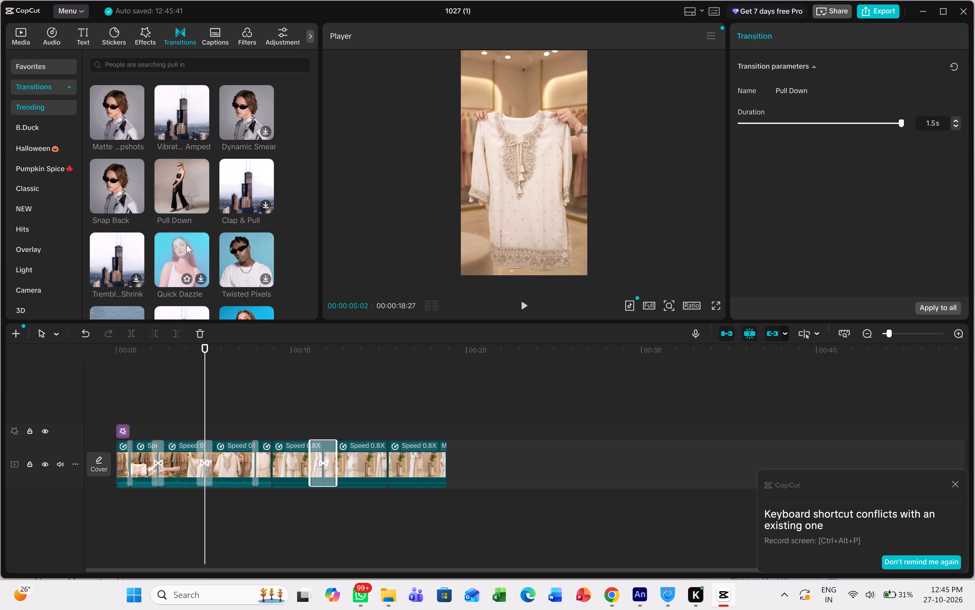
Add the Quick Dazzle transition at the cut between the last two clips.
{"action": "left_click_drag", "start_coordinate": [185, 258], "coordinate": [277, 468]}
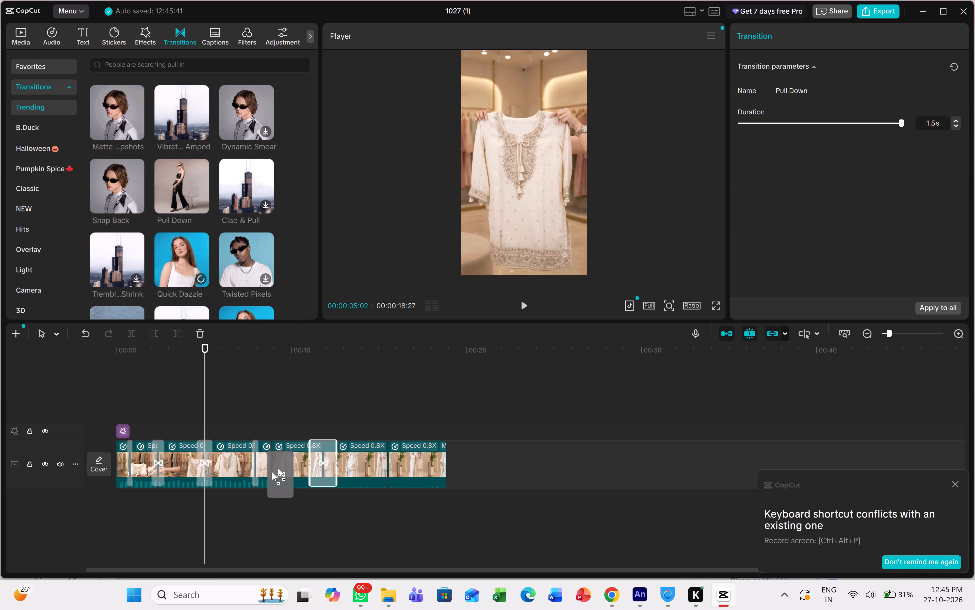
{"action": "left_click_drag", "start_coordinate": [277, 468], "coordinate": [379, 466]}
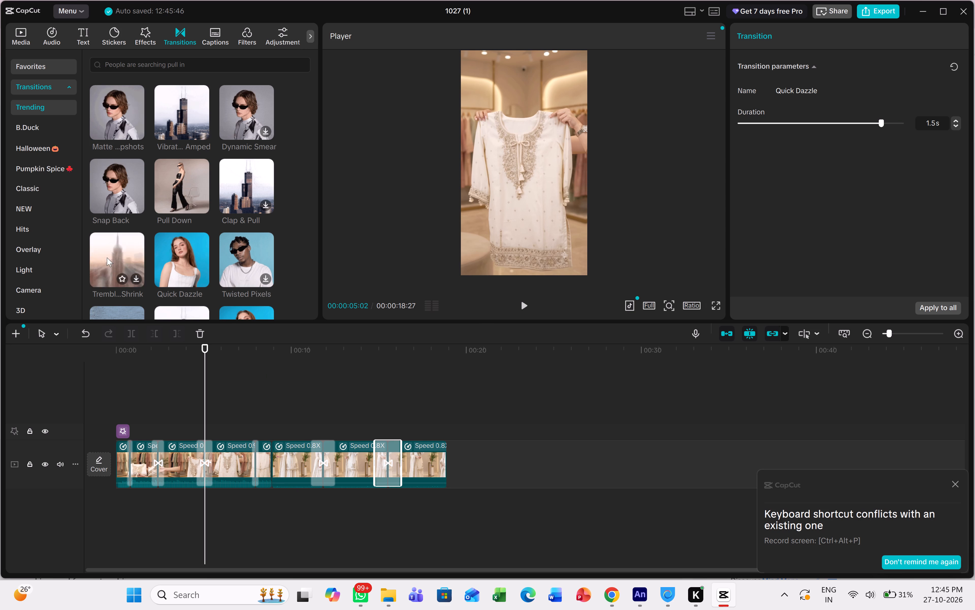
Apply the Tremble & Shrink transition at the cut between the fourth and fifth clips, in place of the existing transition.
{"action": "left_click_drag", "start_coordinate": [112, 257], "coordinate": [260, 455]}
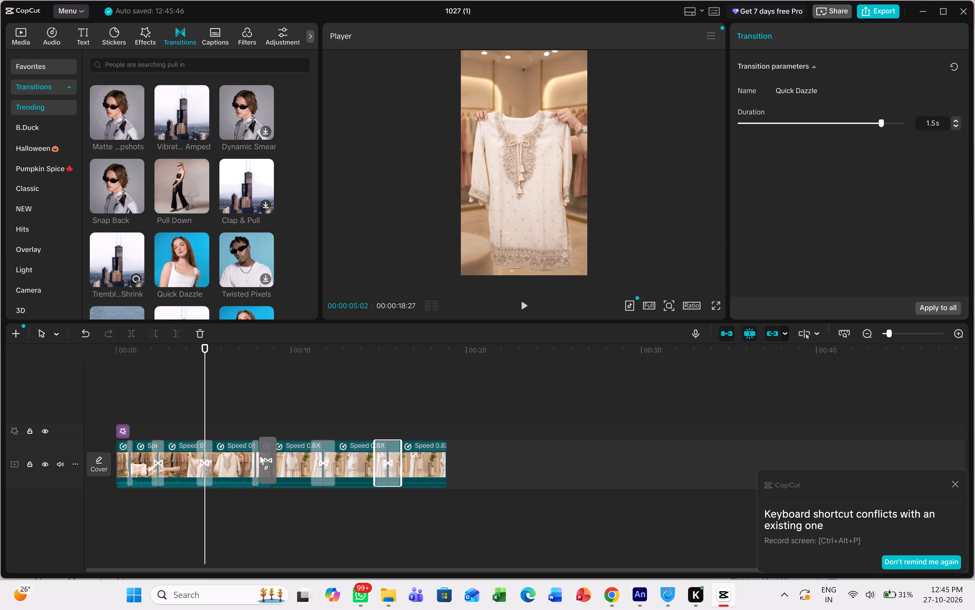
{"action": "left_click_drag", "start_coordinate": [260, 455], "coordinate": [263, 463]}
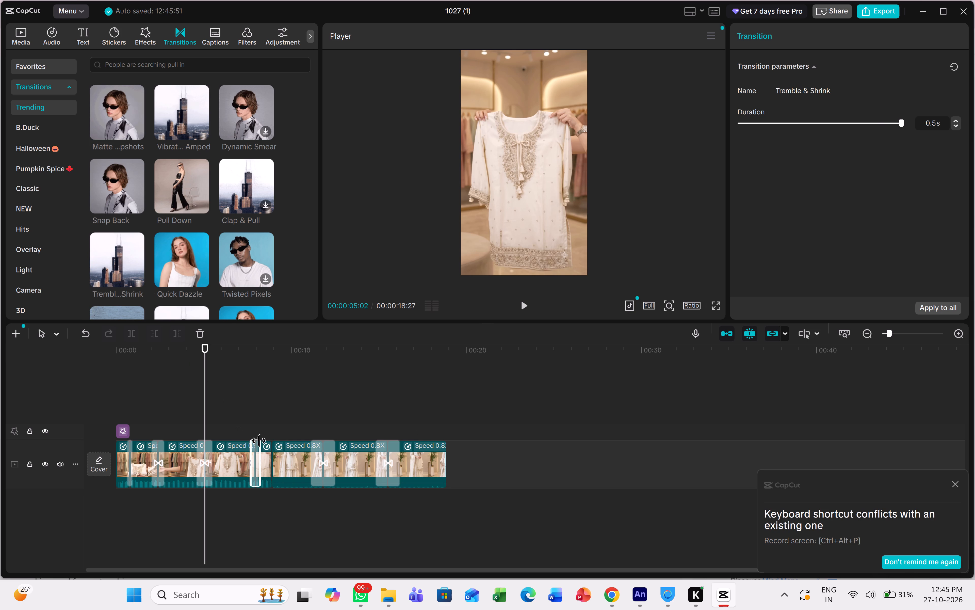
Add the Tremble & Shrink transition at the cut between the fifth and sixth clips, accepting duplicate frames.
{"action": "left_click", "coordinate": [272, 447]}
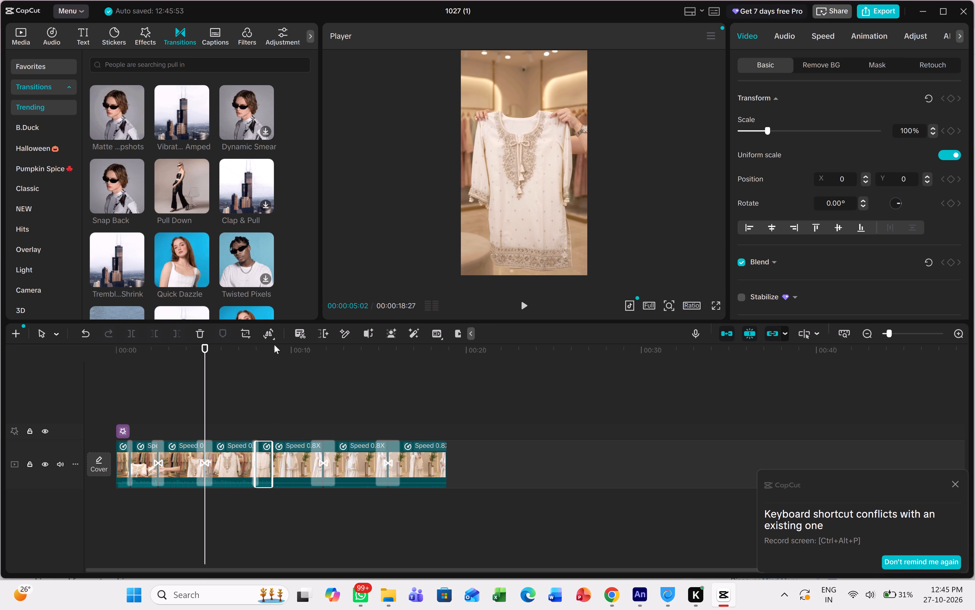
{"action": "left_click", "coordinate": [274, 345]}
{"action": "left_click_drag", "start_coordinate": [125, 265], "coordinate": [281, 468]}
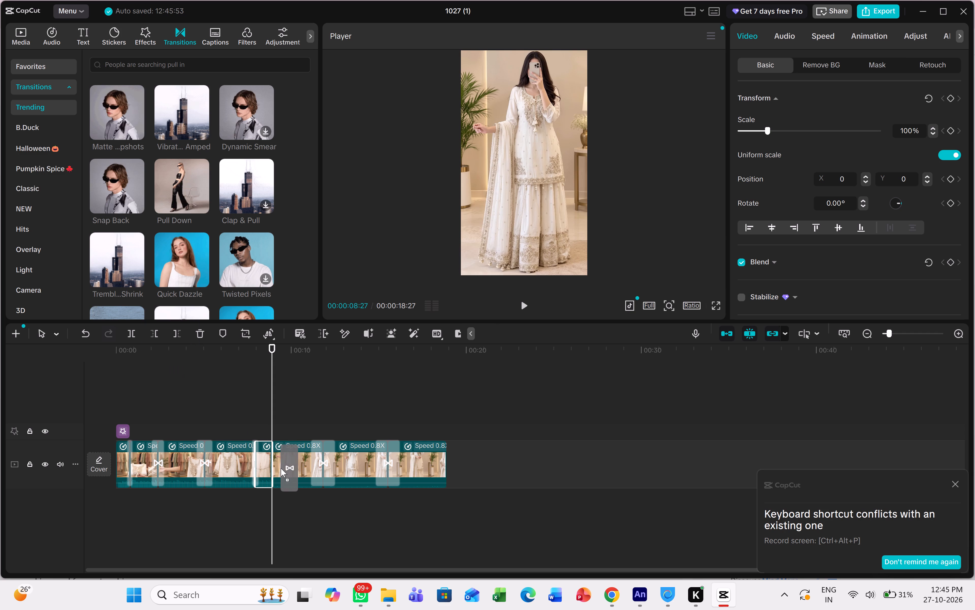
{"action": "left_click_drag", "start_coordinate": [281, 468], "coordinate": [265, 461]}
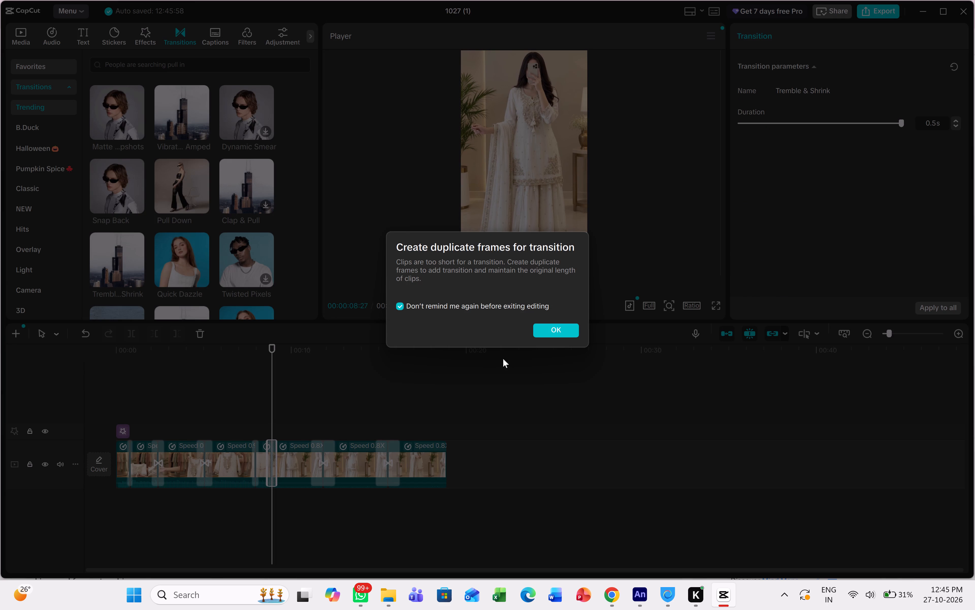
{"action": "left_click", "coordinate": [550, 329]}
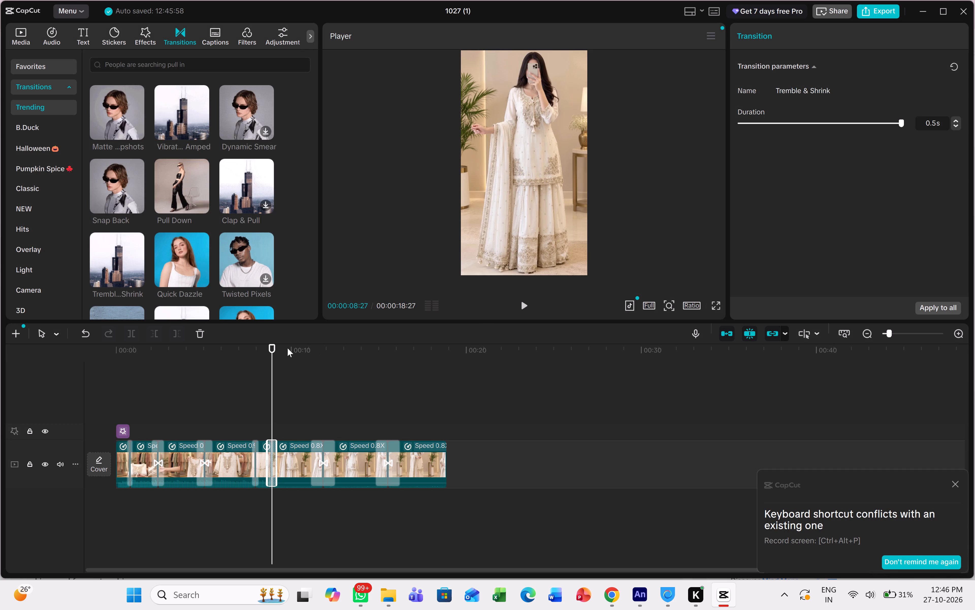
Play the whole video from the start, and scrub back through the opening clips to review the transitions.
{"action": "left_click_drag", "start_coordinate": [274, 350], "coordinate": [26, 350]}
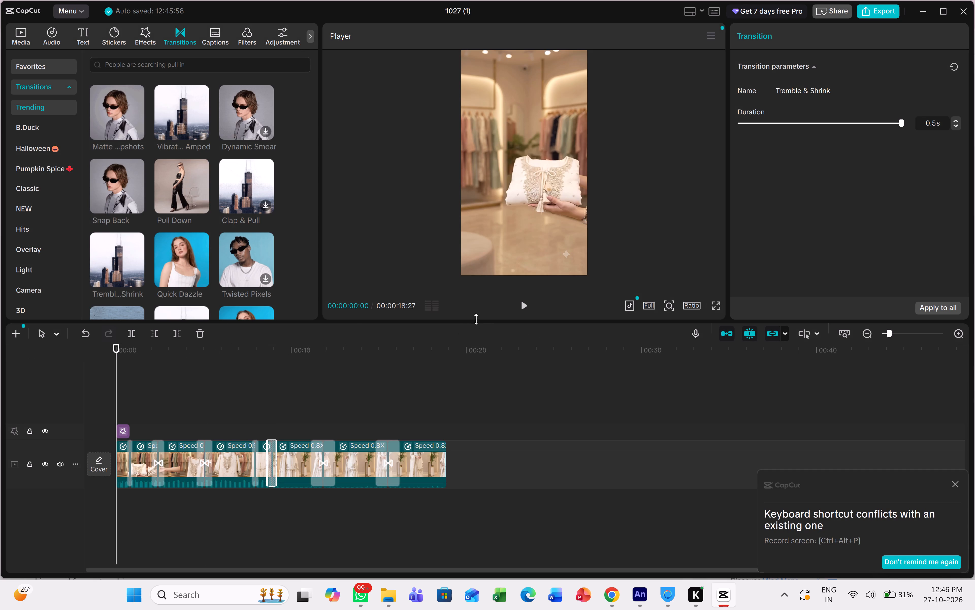
{"action": "left_click", "coordinate": [529, 308]}
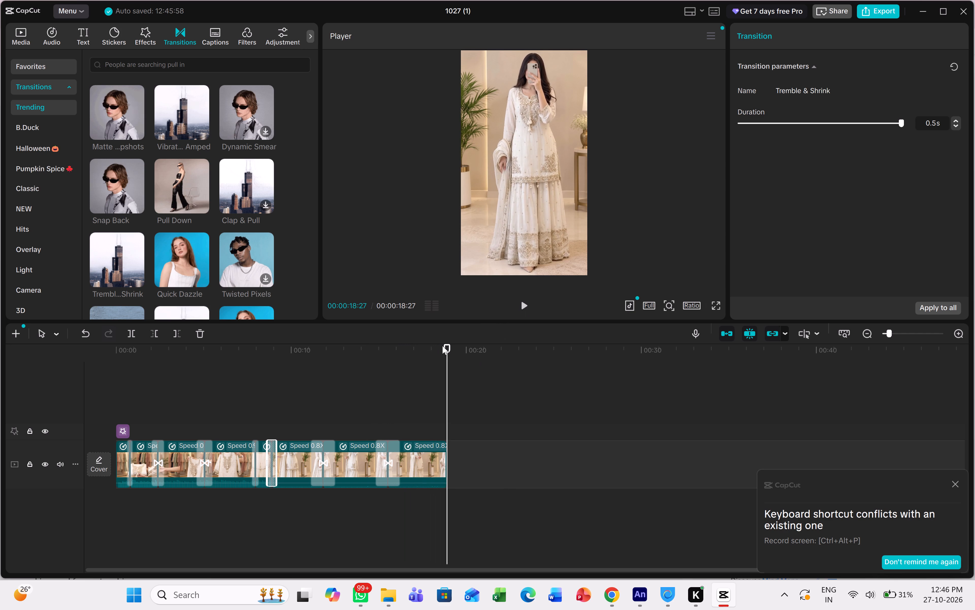
{"action": "double_click", "coordinate": [442, 346]}
{"action": "left_click_drag", "start_coordinate": [442, 346], "coordinate": [86, 372]}
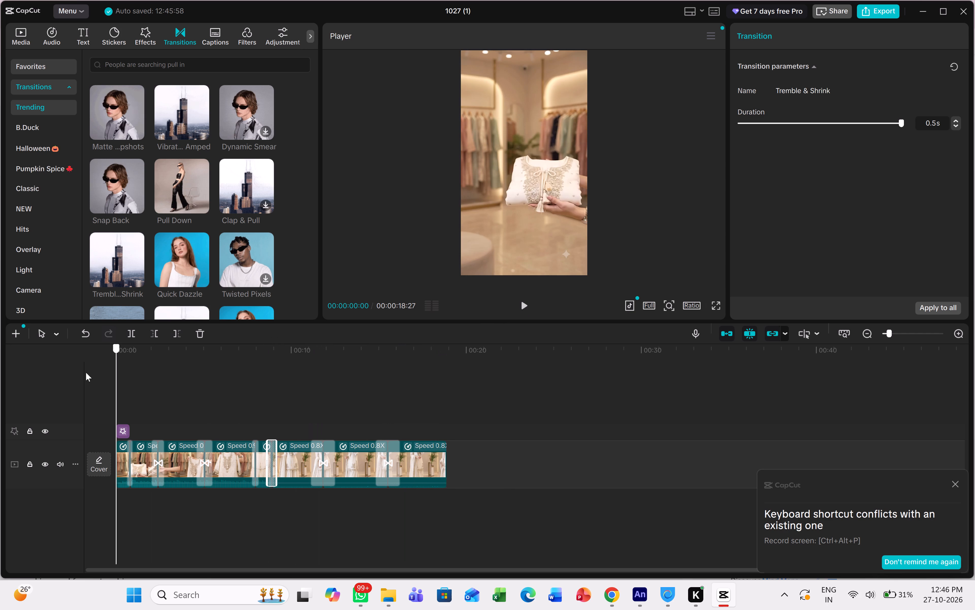
{"action": "left_click_drag", "start_coordinate": [86, 372], "coordinate": [127, 368]}
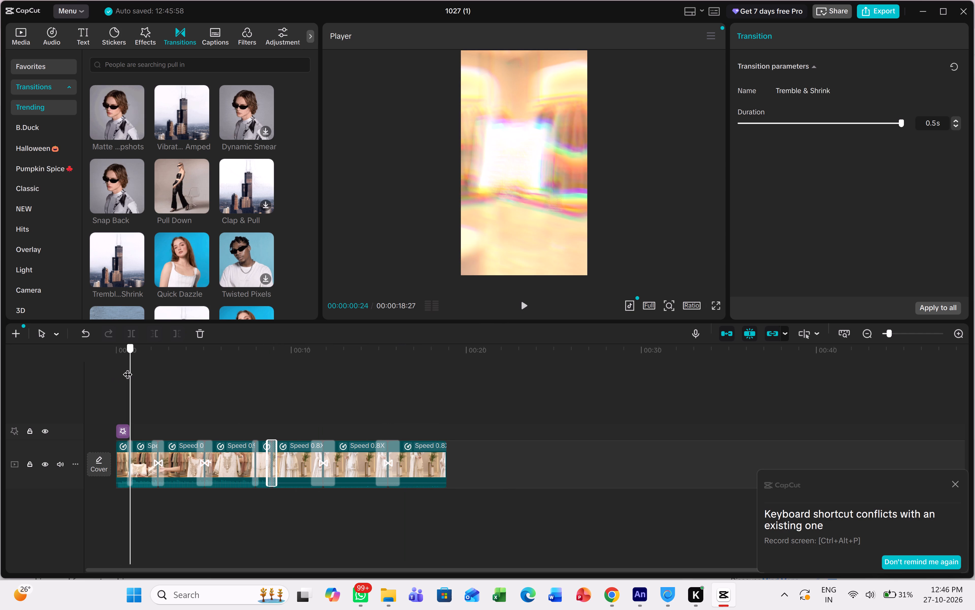
{"action": "left_click_drag", "start_coordinate": [127, 368], "coordinate": [148, 363]}
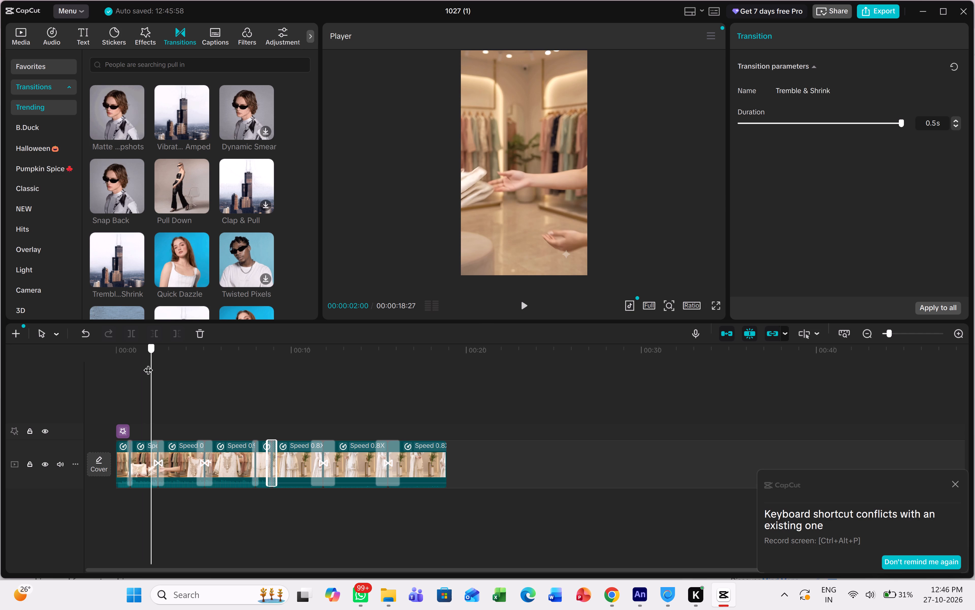
{"action": "left_click_drag", "start_coordinate": [148, 363], "coordinate": [189, 352]}
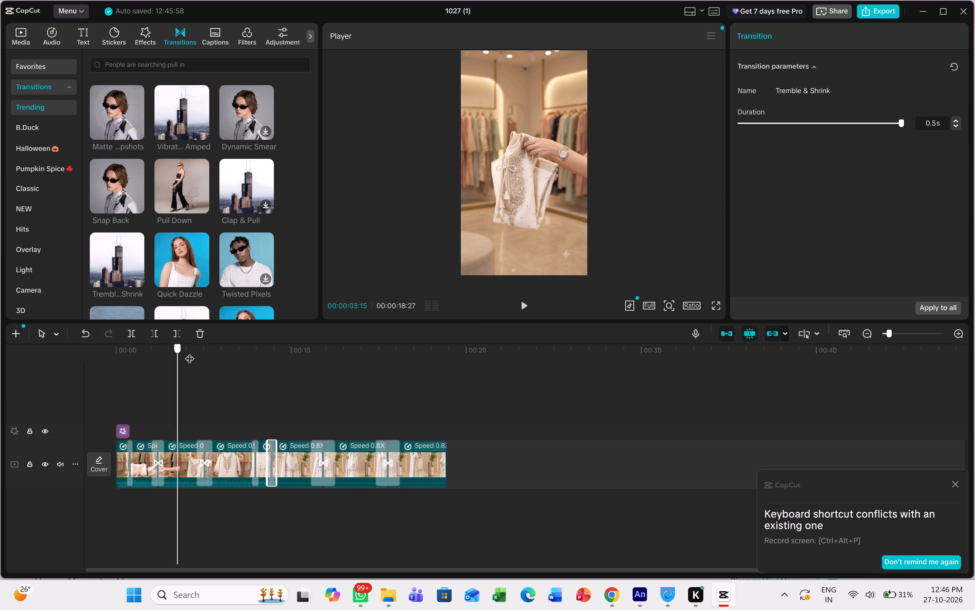
{"action": "left_click_drag", "start_coordinate": [189, 352], "coordinate": [165, 368]}
{"action": "right_click", "coordinate": [244, 346]}
{"action": "right_click", "coordinate": [220, 349]}
{"action": "right_click", "coordinate": [192, 361]}
{"action": "right_click", "coordinate": [180, 364]}
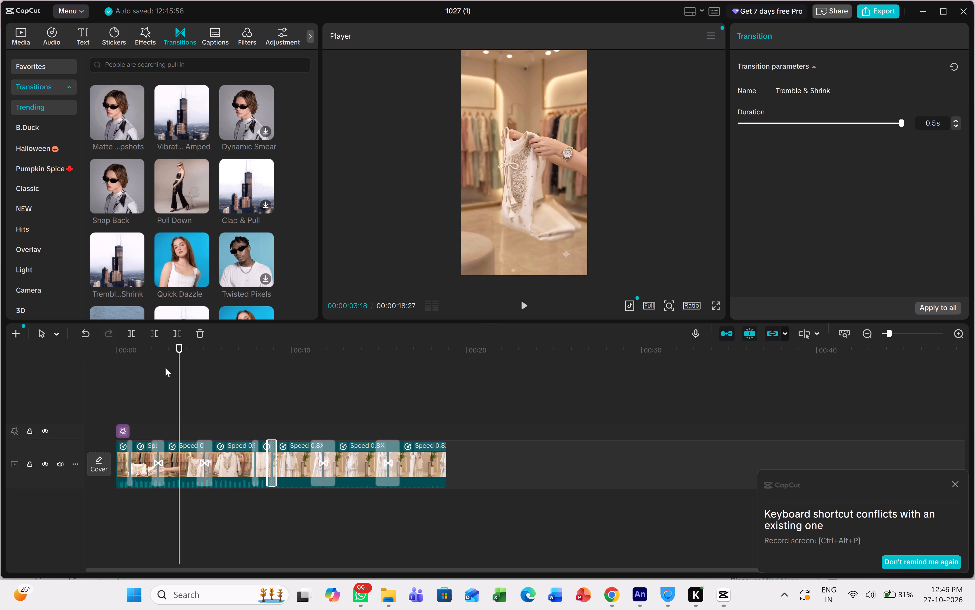
{"action": "left_click_drag", "start_coordinate": [165, 368], "coordinate": [147, 383]}
{"action": "left_click", "coordinate": [180, 351]}
{"action": "left_click_drag", "start_coordinate": [180, 346], "coordinate": [158, 363]}
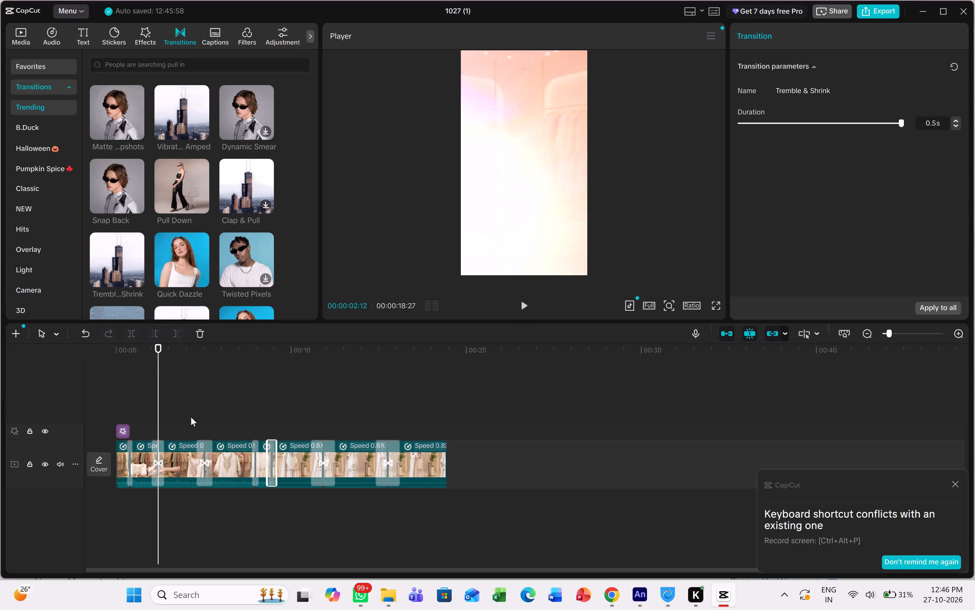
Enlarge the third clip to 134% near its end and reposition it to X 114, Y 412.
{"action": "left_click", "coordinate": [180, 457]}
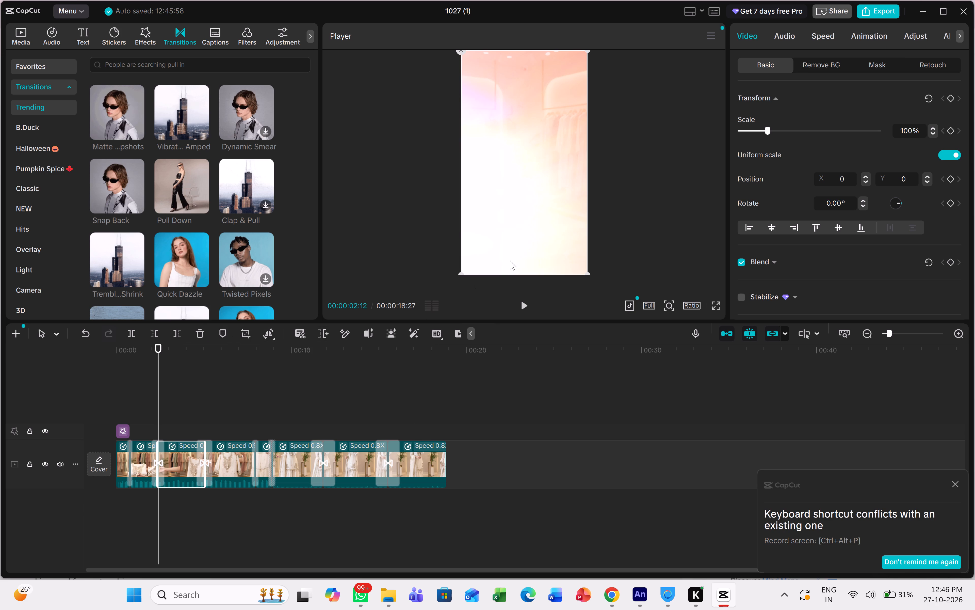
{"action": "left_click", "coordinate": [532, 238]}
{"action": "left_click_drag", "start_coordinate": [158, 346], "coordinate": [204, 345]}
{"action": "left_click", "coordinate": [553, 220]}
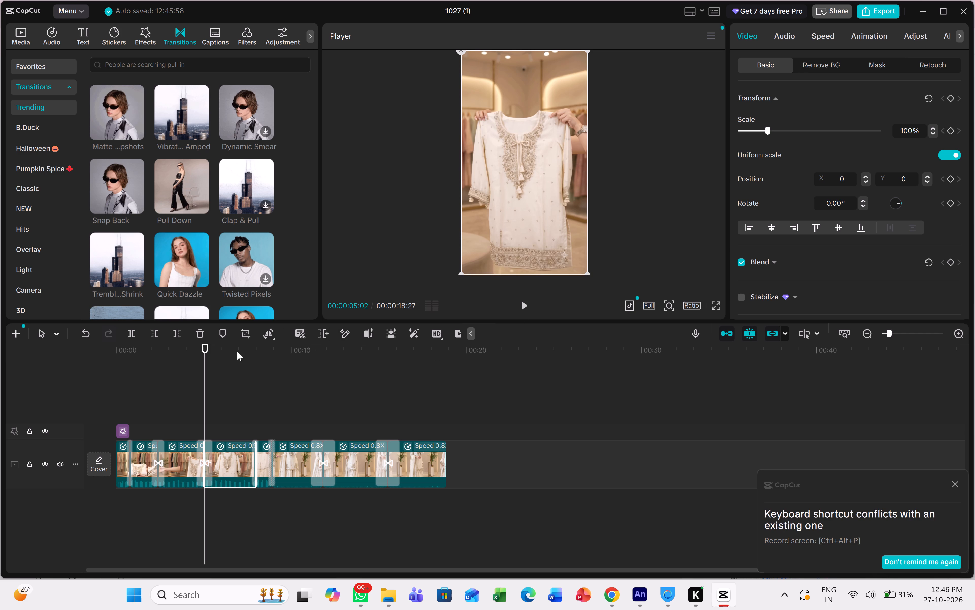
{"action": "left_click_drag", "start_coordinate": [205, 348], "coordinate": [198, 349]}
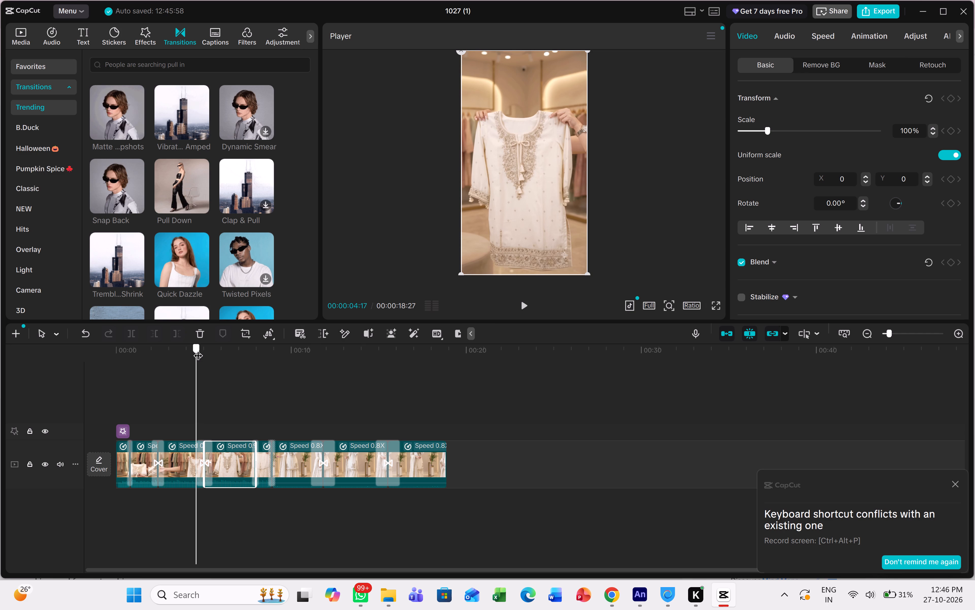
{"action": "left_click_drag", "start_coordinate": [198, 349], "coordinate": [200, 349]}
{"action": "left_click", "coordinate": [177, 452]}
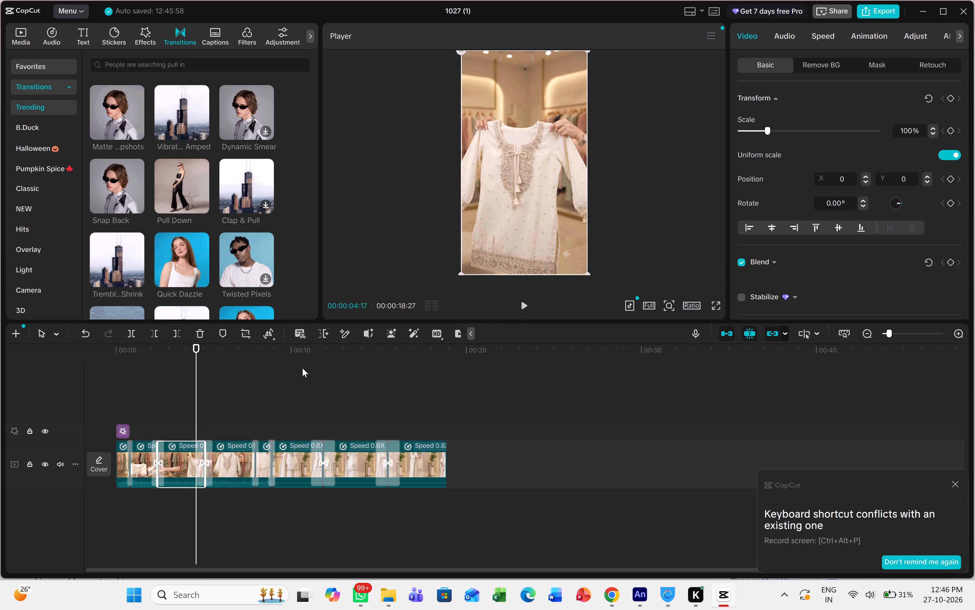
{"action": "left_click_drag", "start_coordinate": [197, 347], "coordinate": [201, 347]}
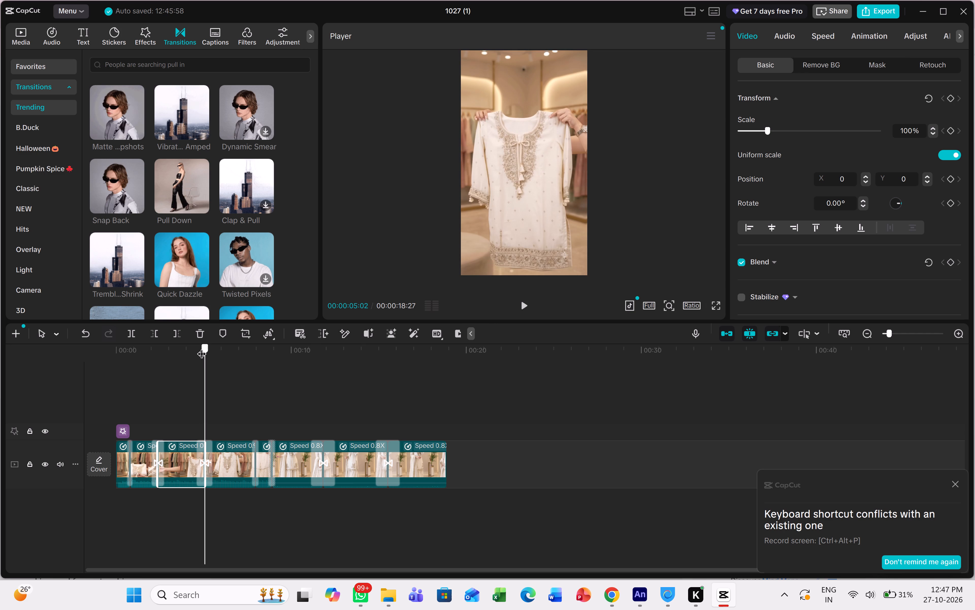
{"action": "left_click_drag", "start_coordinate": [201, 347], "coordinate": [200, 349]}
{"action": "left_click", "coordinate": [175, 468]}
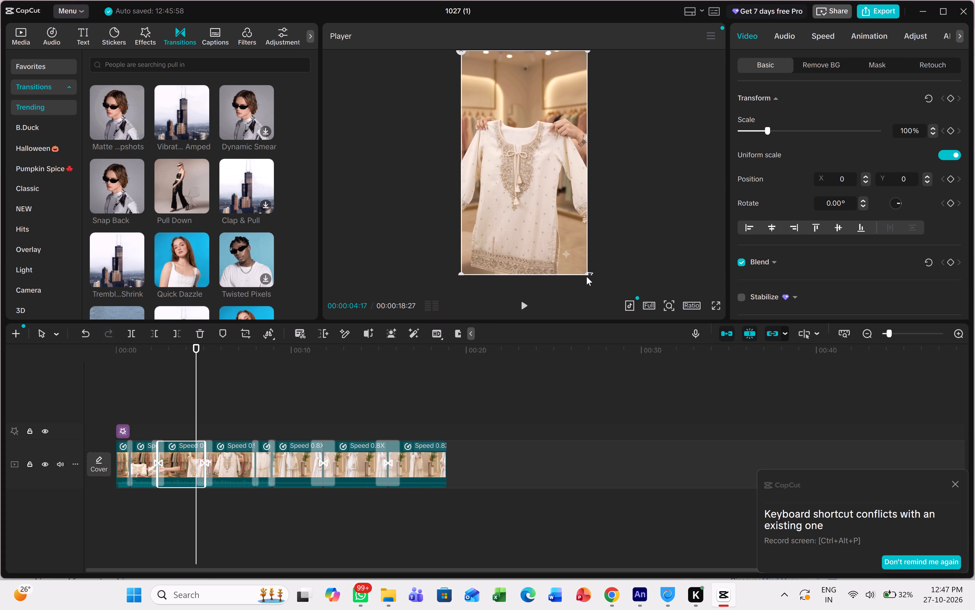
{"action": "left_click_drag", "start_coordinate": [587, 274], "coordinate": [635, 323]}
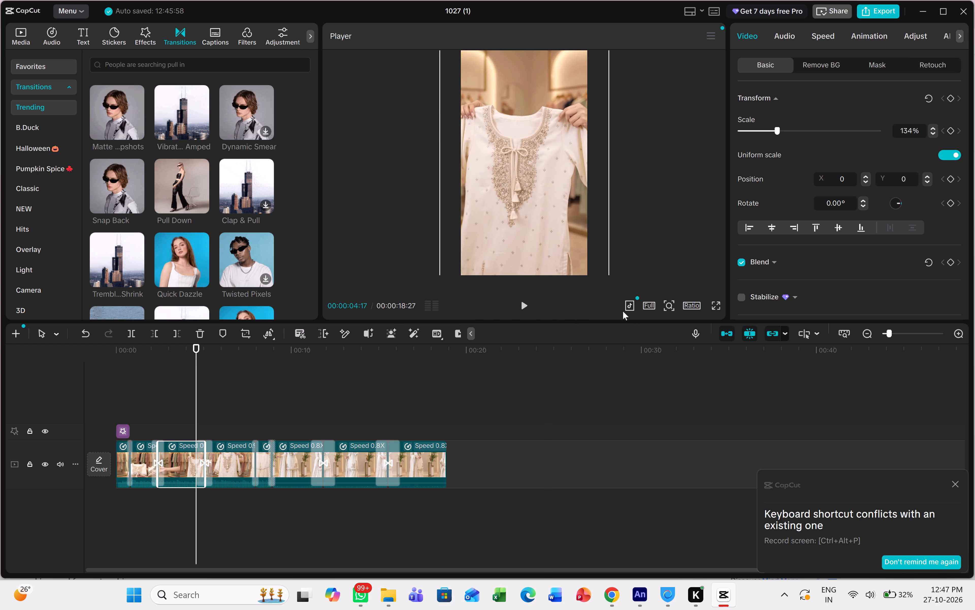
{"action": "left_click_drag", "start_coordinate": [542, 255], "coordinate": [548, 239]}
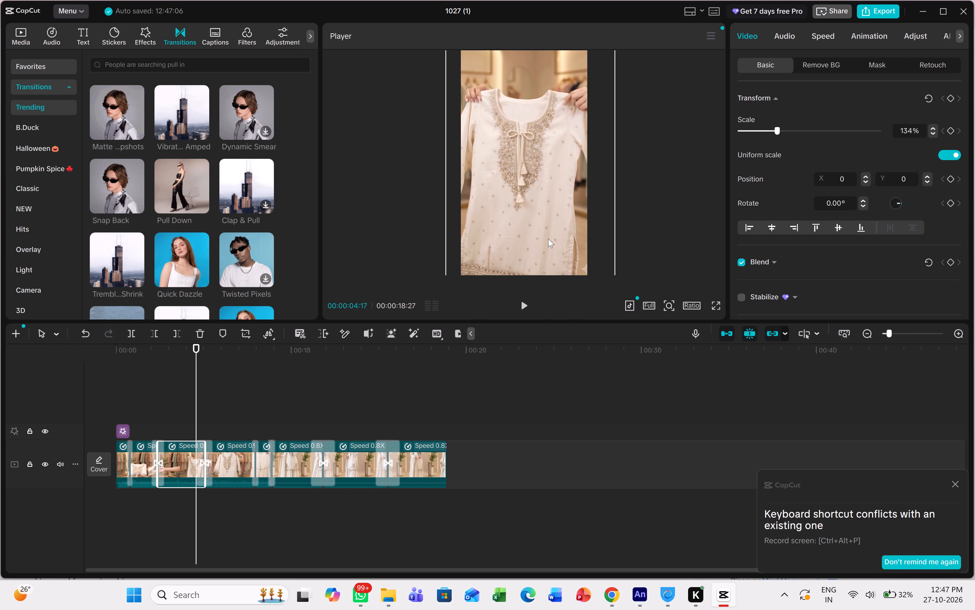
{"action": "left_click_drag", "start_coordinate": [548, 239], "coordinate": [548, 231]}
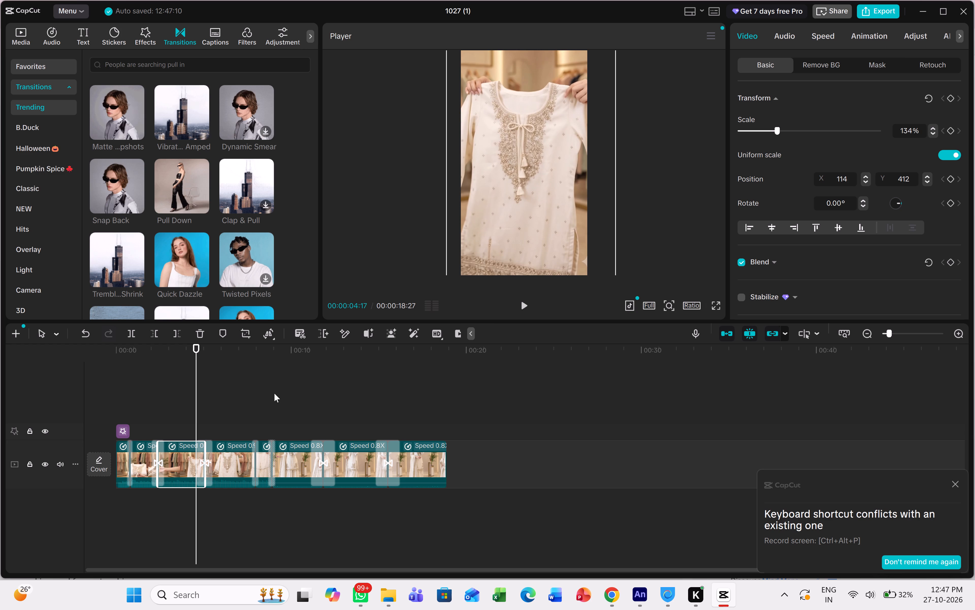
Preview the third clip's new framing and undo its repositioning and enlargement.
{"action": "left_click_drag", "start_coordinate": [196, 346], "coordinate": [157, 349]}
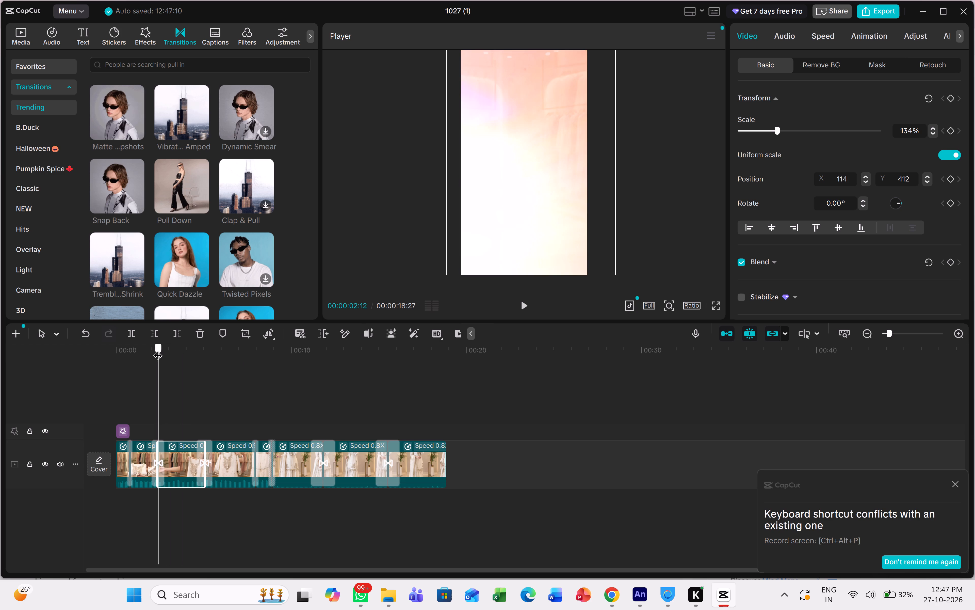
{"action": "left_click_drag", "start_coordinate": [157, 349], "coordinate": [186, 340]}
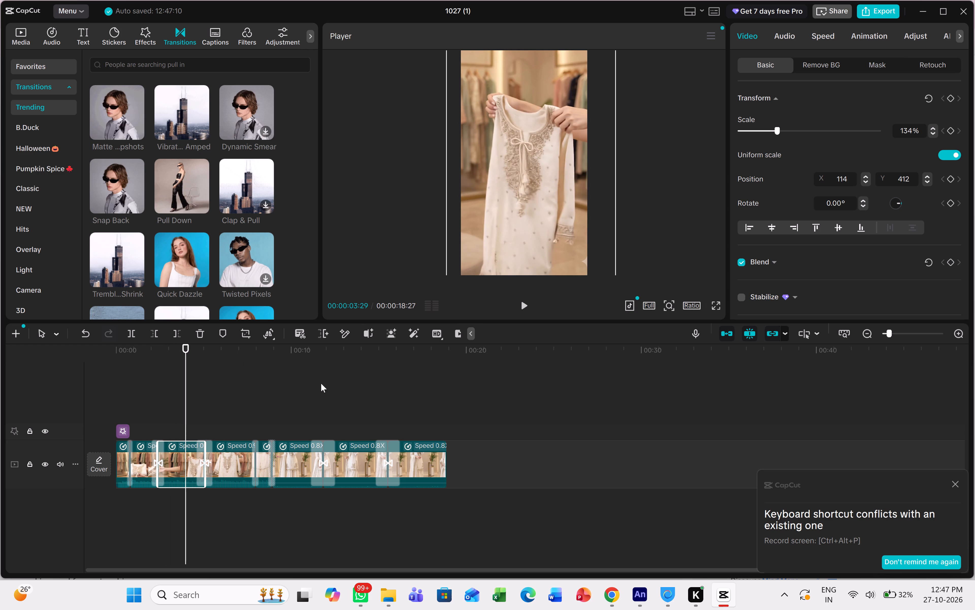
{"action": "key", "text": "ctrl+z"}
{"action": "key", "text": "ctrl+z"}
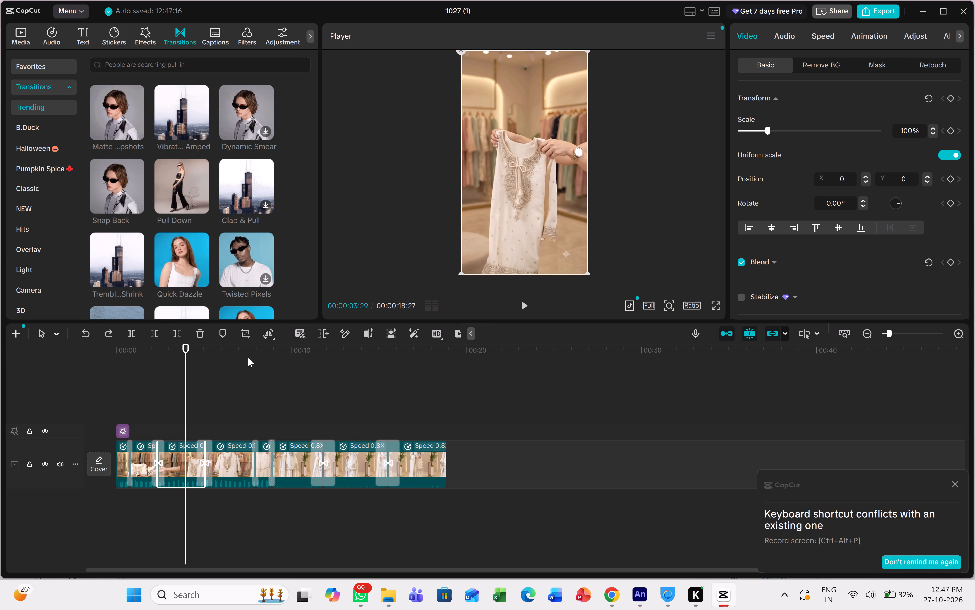
Add a 100% scale keyframe at the start of the third clip, at 00:00:02:12.
{"action": "left_click_drag", "start_coordinate": [183, 347], "coordinate": [159, 350]}
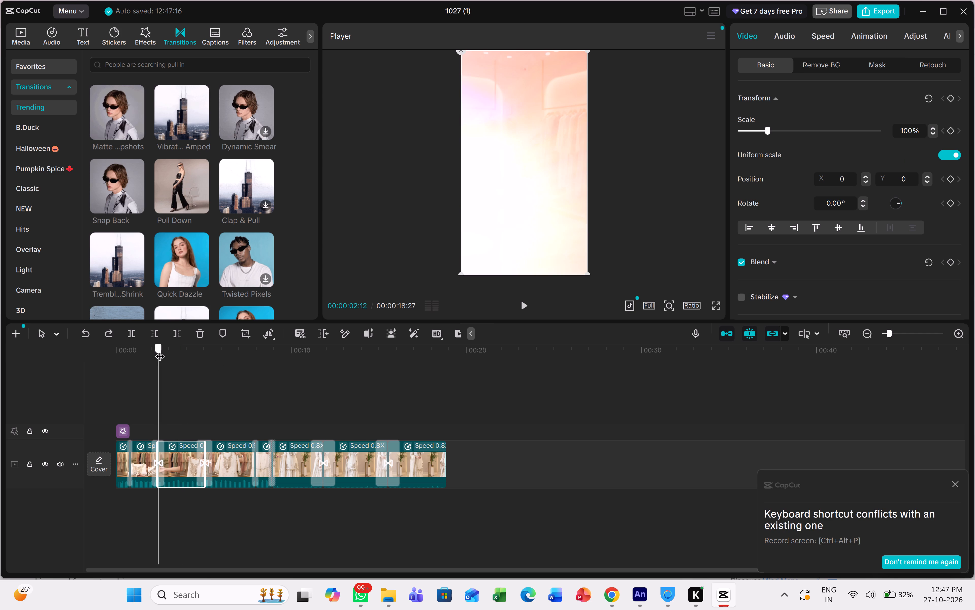
{"action": "left_click_drag", "start_coordinate": [159, 350], "coordinate": [159, 350]}
{"action": "left_click", "coordinate": [951, 131]}
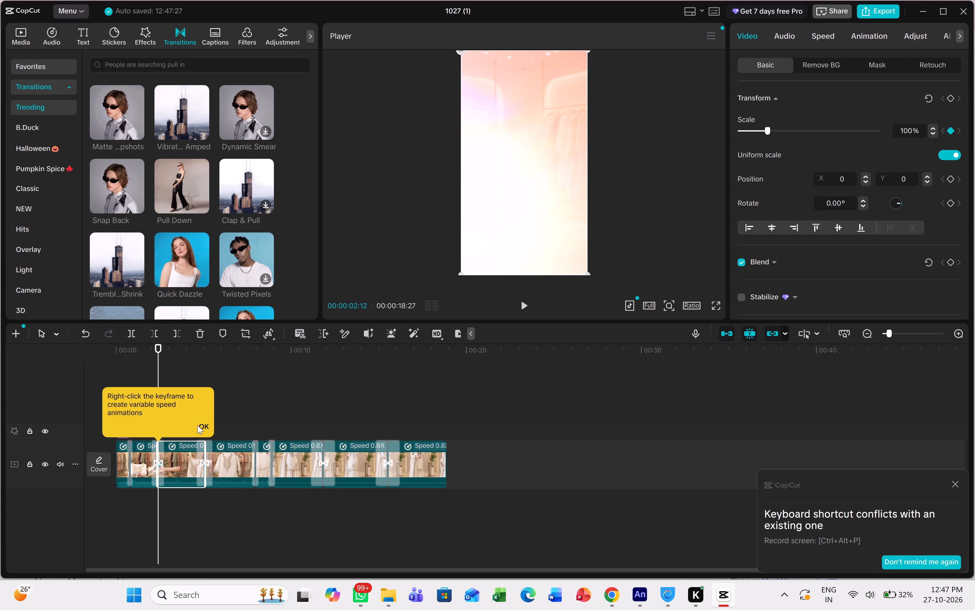
{"action": "left_click", "coordinate": [203, 423]}
Add a scale keyframe for the third clip at its end, at 00:00:05:02, and raise the scale to 115%.
{"action": "left_click_drag", "start_coordinate": [160, 347], "coordinate": [193, 344]}
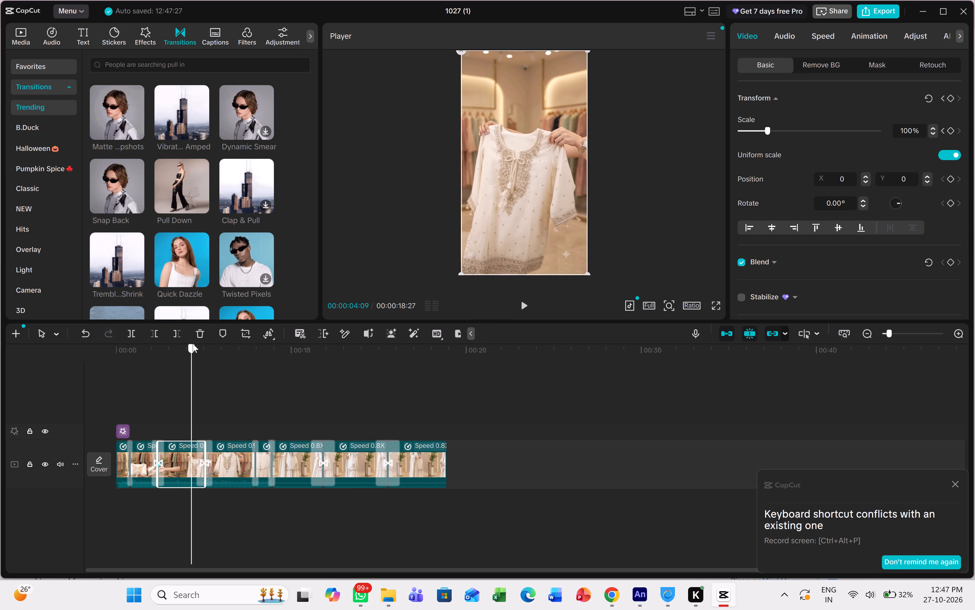
{"action": "left_click_drag", "start_coordinate": [193, 344], "coordinate": [206, 343]}
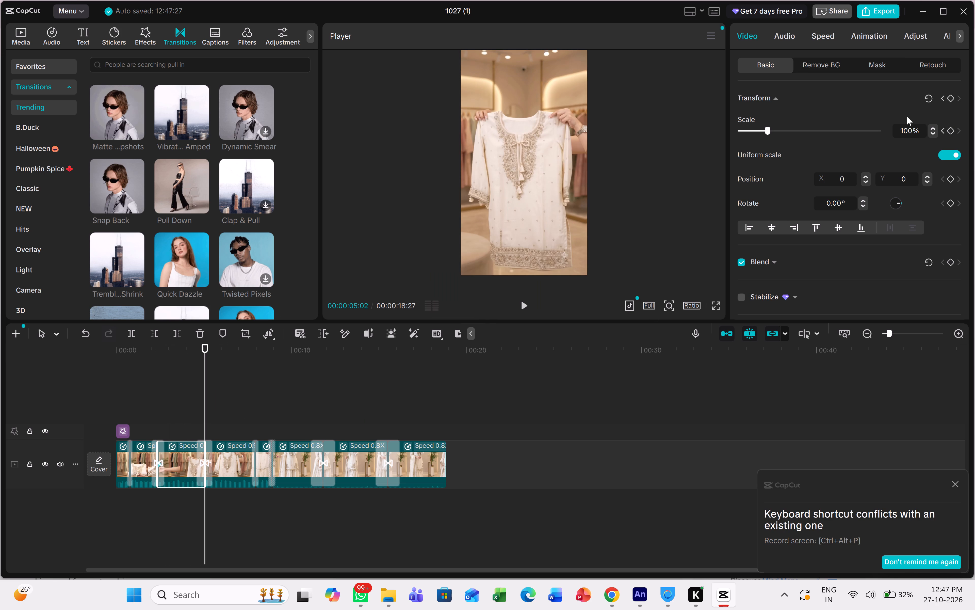
{"action": "left_click", "coordinate": [950, 130]}
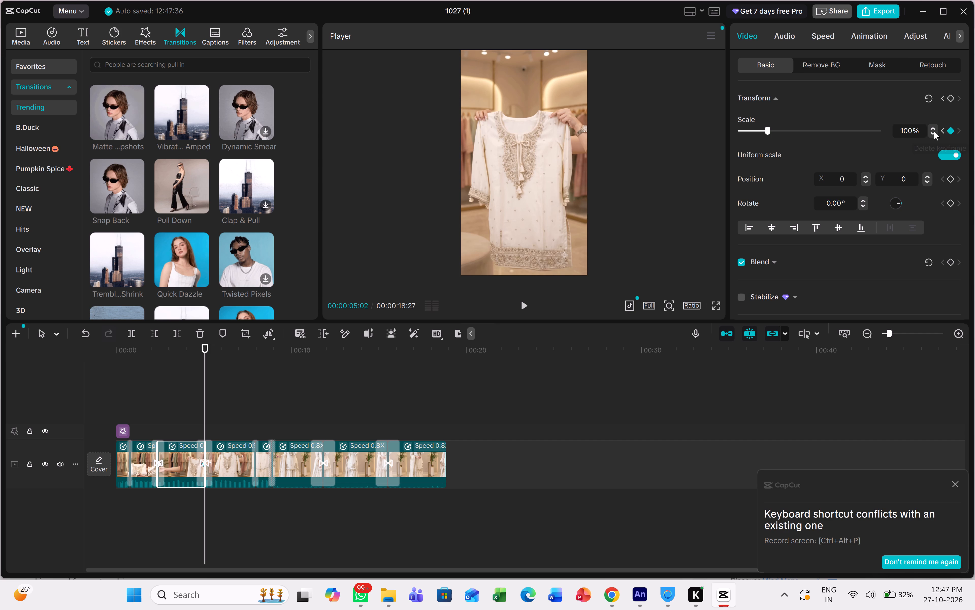
{"action": "triple_click", "coordinate": [933, 127]}
{"action": "triple_click", "coordinate": [933, 127]}
{"action": "left_click", "coordinate": [933, 127]}
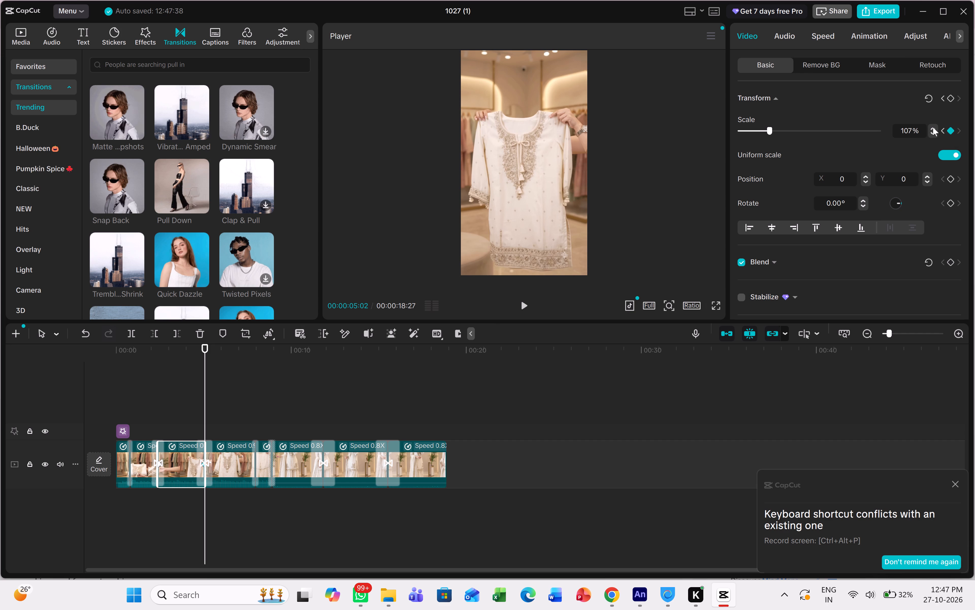
{"action": "triple_click", "coordinate": [933, 127]}
{"action": "triple_click", "coordinate": [933, 127]}
{"action": "double_click", "coordinate": [933, 127]}
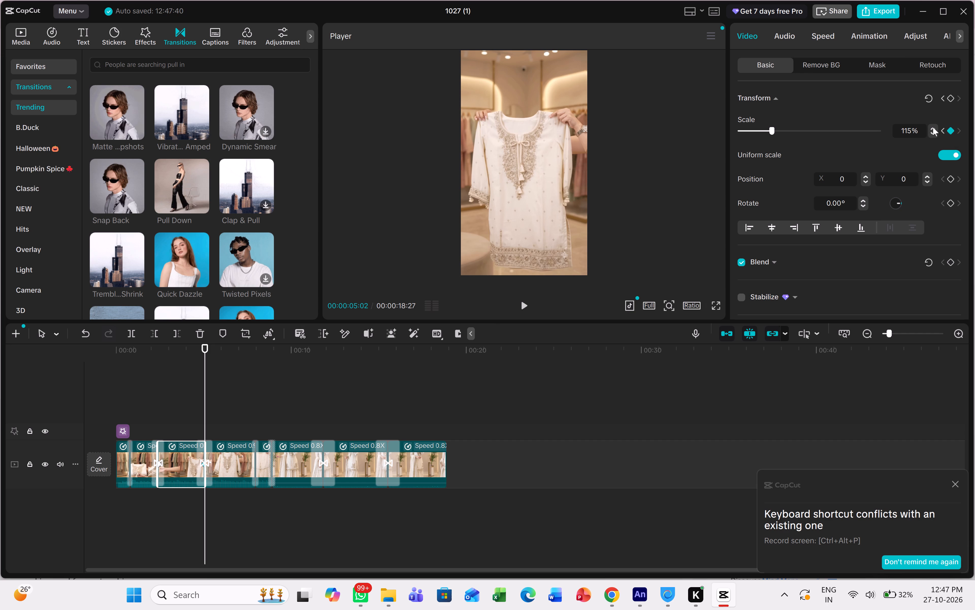
Raise the third clip's end scale keyframe at 00:00:05:02 to 128% and scrub through the clip to check the zoom.
{"action": "triple_click", "coordinate": [933, 127]}
{"action": "left_click_drag", "start_coordinate": [205, 346], "coordinate": [186, 362]}
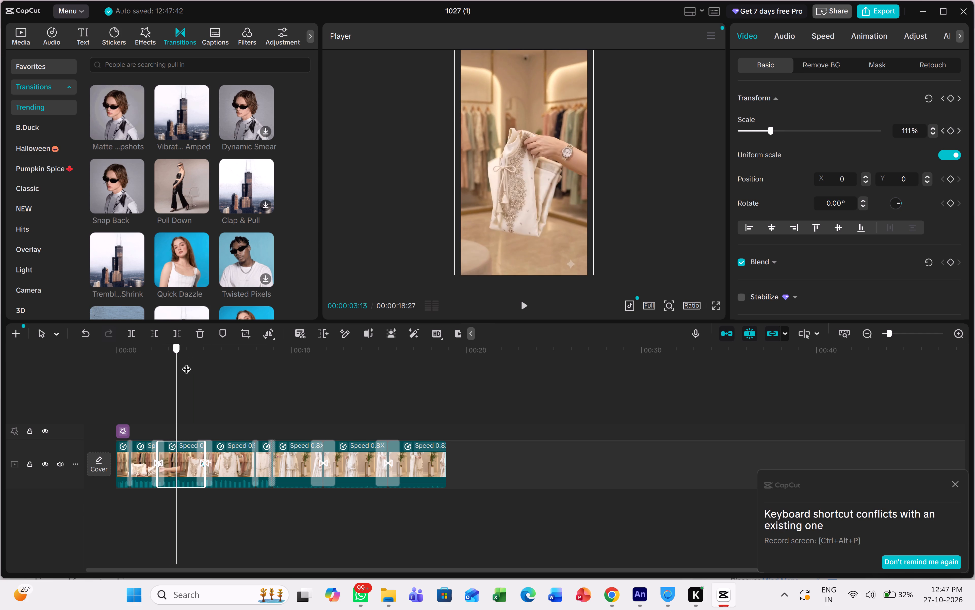
{"action": "left_click_drag", "start_coordinate": [186, 362], "coordinate": [221, 380]}
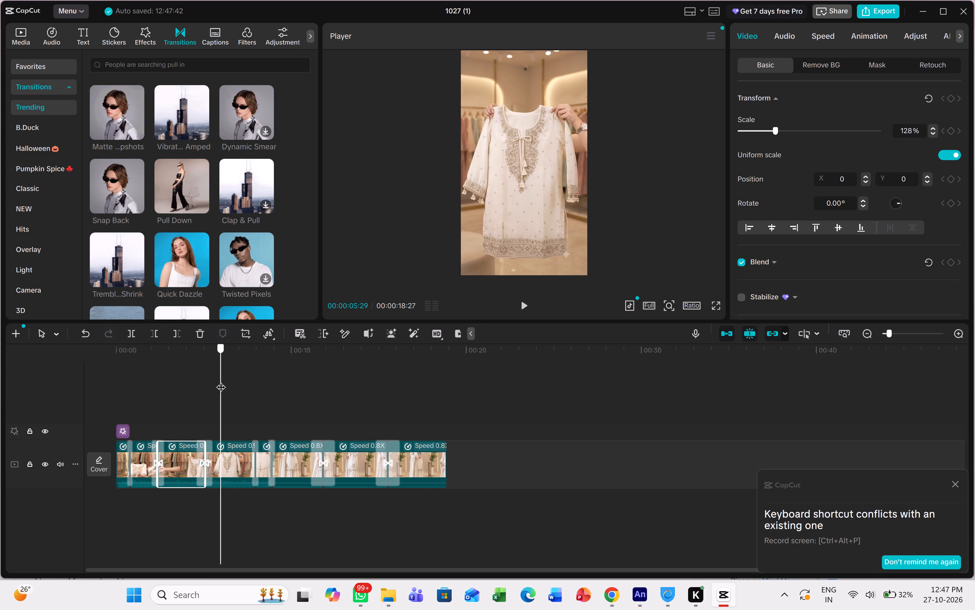
{"action": "left_click_drag", "start_coordinate": [221, 380], "coordinate": [216, 385]}
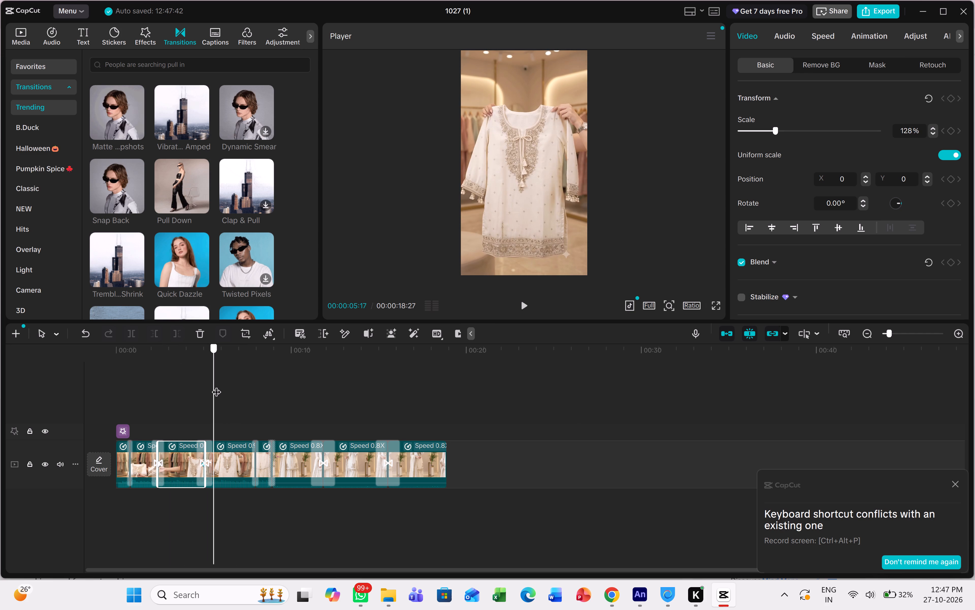
{"action": "left_click_drag", "start_coordinate": [216, 385], "coordinate": [208, 395]}
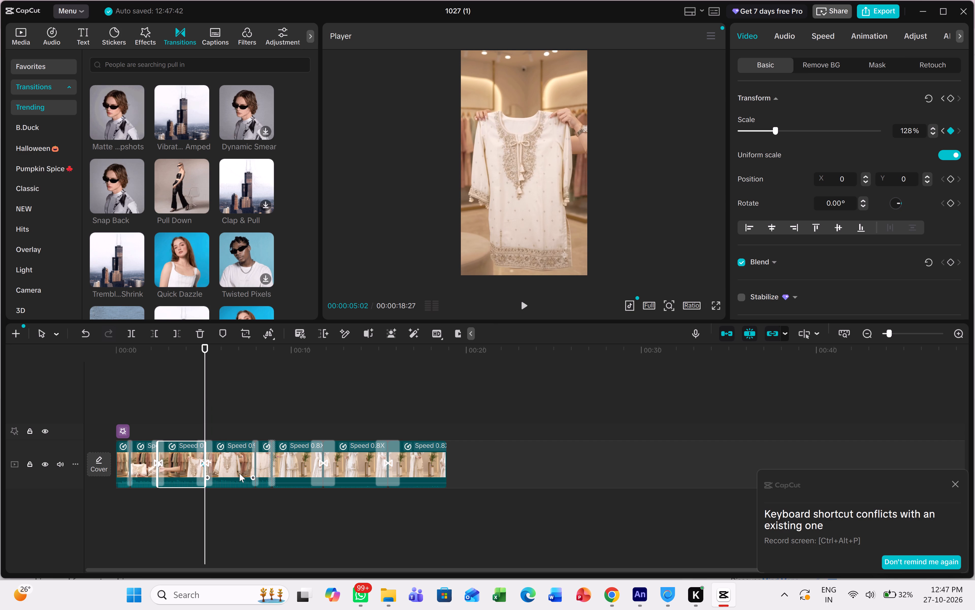
Keyframe a zoom on the fourth clip from 100% scale at 00:00:05:02 to 141% at 00:00:07:29 and check it.
{"action": "left_click", "coordinate": [242, 471]}
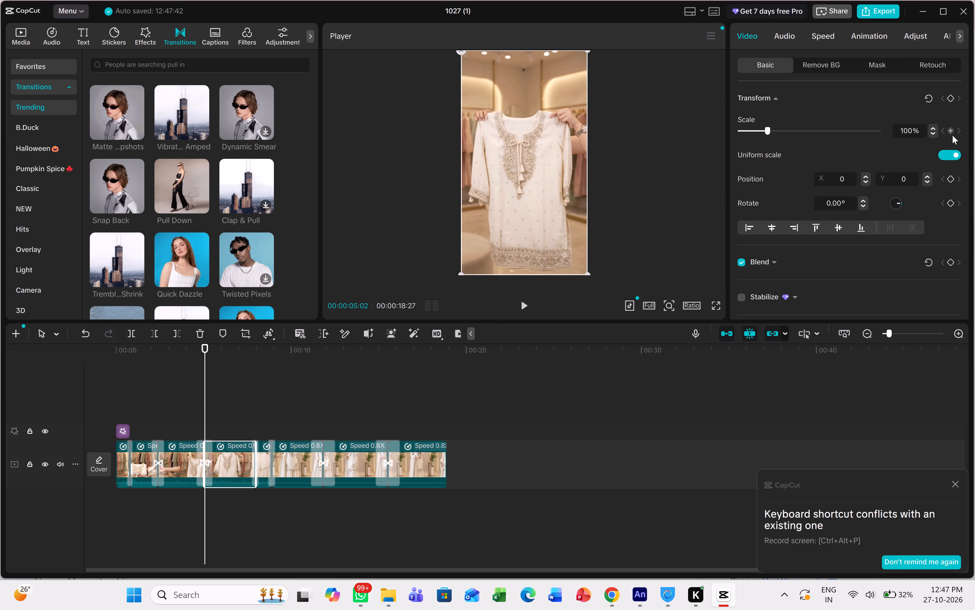
{"action": "left_click", "coordinate": [951, 134]}
{"action": "left_click", "coordinate": [257, 348]}
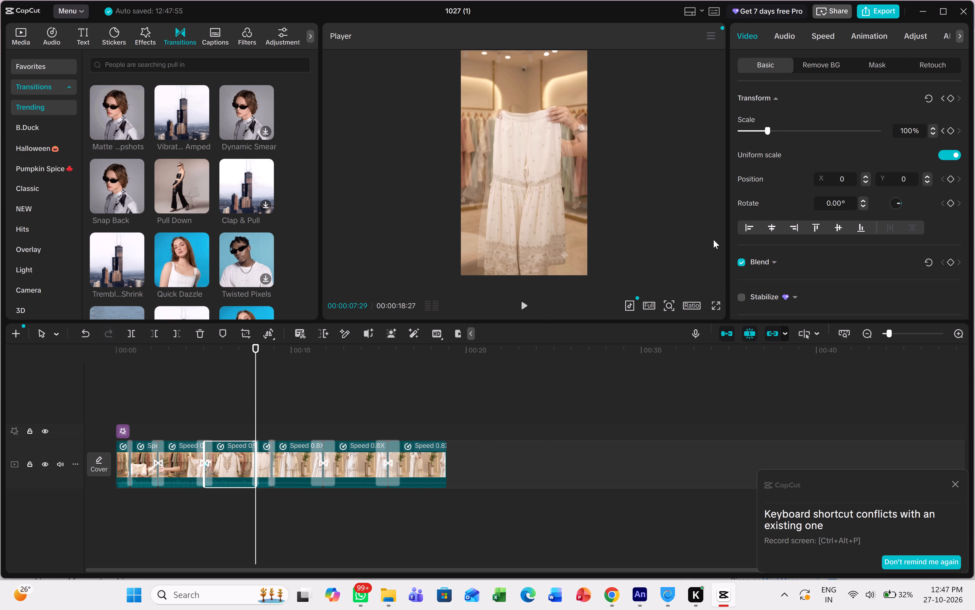
{"action": "left_click", "coordinate": [952, 132]}
{"action": "left_click", "coordinate": [779, 129]}
{"action": "left_click_drag", "start_coordinate": [258, 347], "coordinate": [218, 350]}
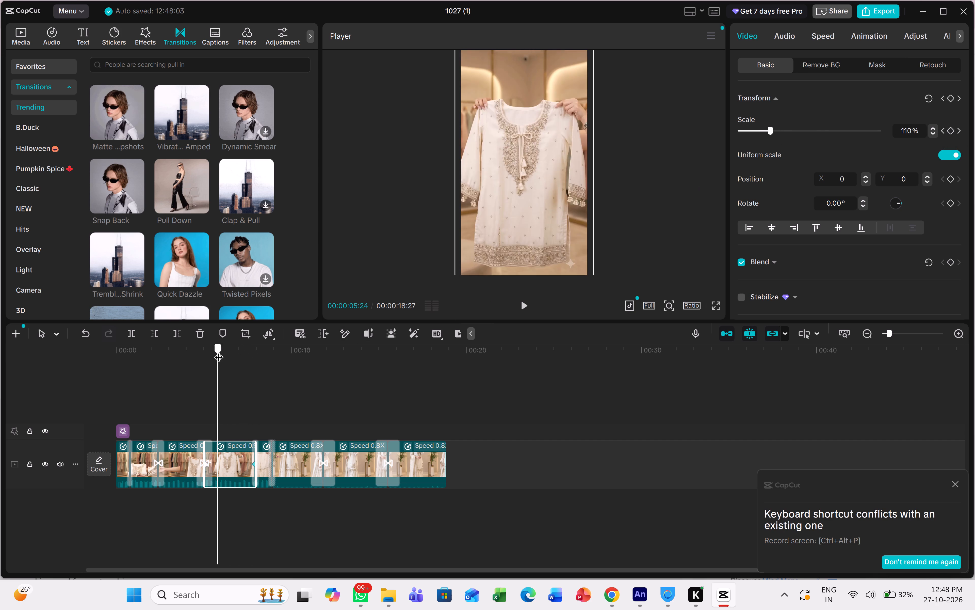
Keyframe a zoom on the sixth clip from 100% scale at 00:00:09:04 to 152% at 00:00:11:25.
{"action": "left_click_drag", "start_coordinate": [218, 350], "coordinate": [273, 340]}
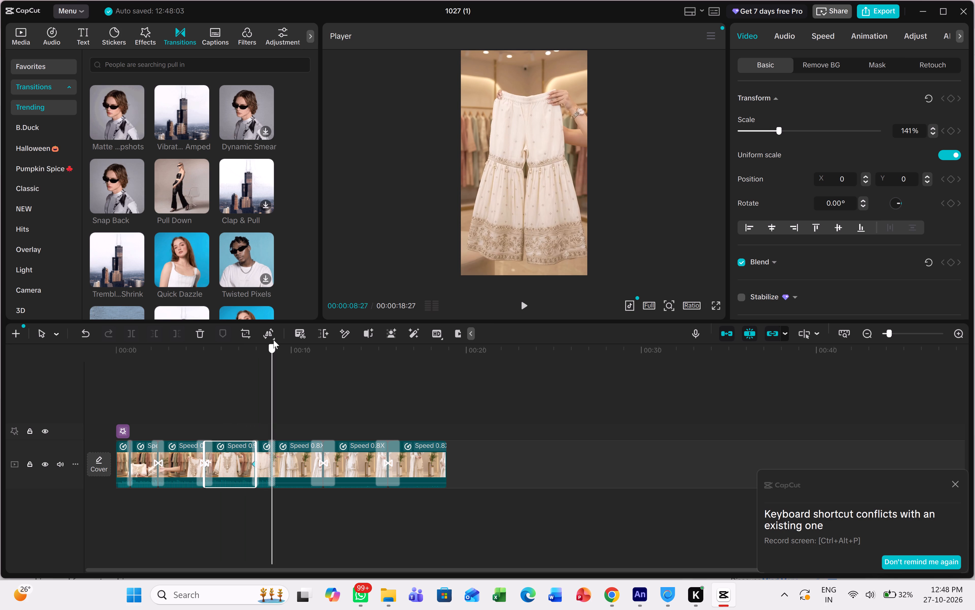
{"action": "left_click_drag", "start_coordinate": [273, 340], "coordinate": [279, 340]}
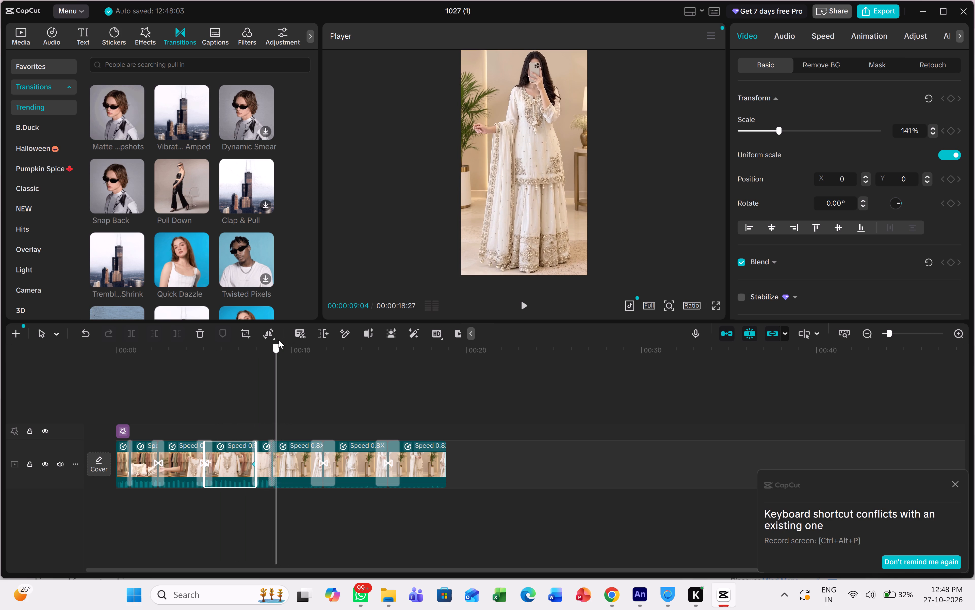
{"action": "left_click_drag", "start_coordinate": [279, 340], "coordinate": [277, 340]}
{"action": "left_click", "coordinate": [294, 448]}
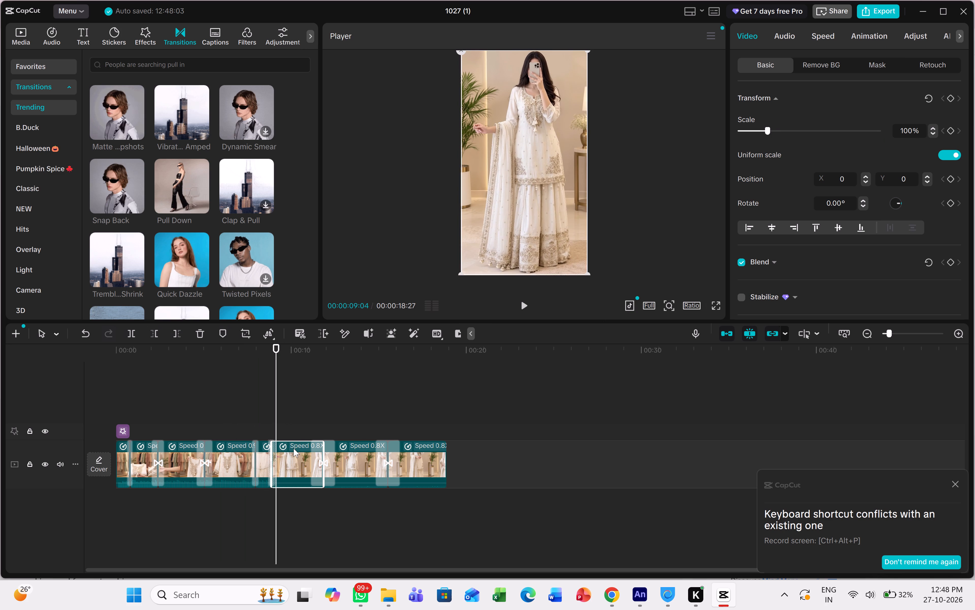
{"action": "left_click", "coordinate": [954, 130]}
{"action": "left_click", "coordinate": [321, 354]}
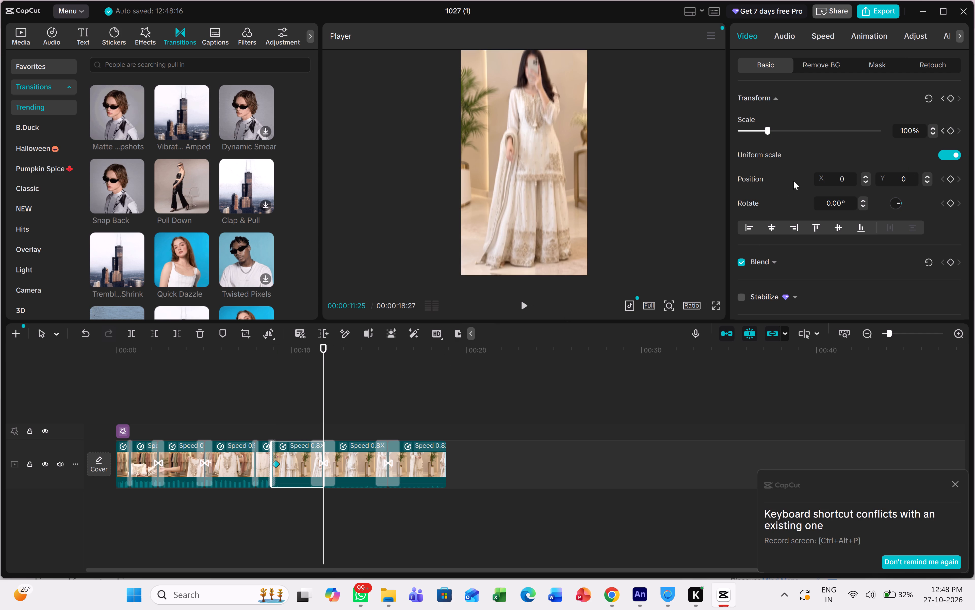
{"action": "left_click", "coordinate": [782, 130]}
Keyframe a zoom on the seventh clip from 100% scale at 00:00:11:25 to 134% at 00:00:15:16.
{"action": "left_click", "coordinate": [347, 453]}
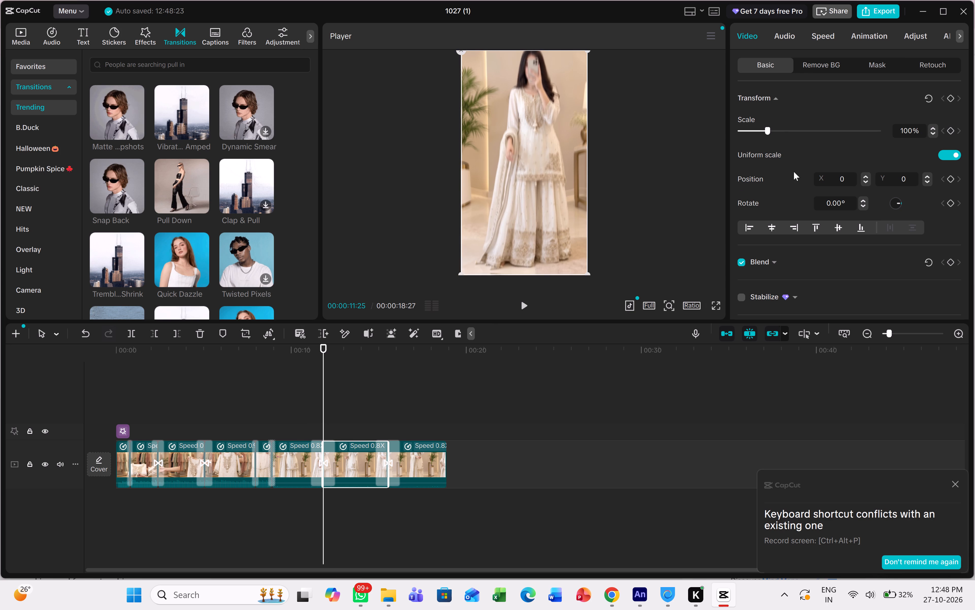
{"action": "left_click", "coordinate": [952, 130]}
{"action": "left_click", "coordinate": [394, 349]}
{"action": "right_click", "coordinate": [394, 349]}
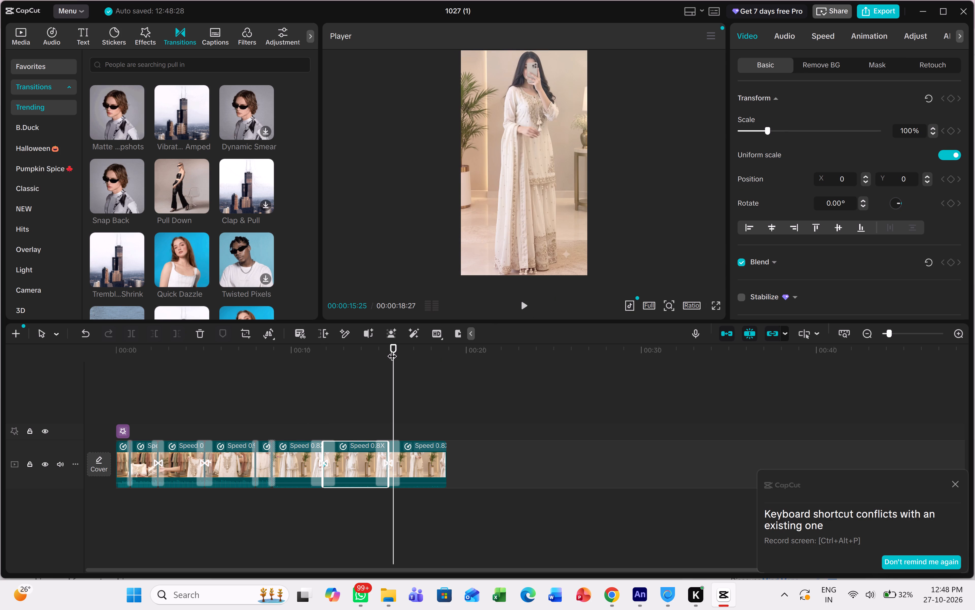
{"action": "left_click", "coordinate": [383, 344]}
{"action": "double_click", "coordinate": [386, 344]}
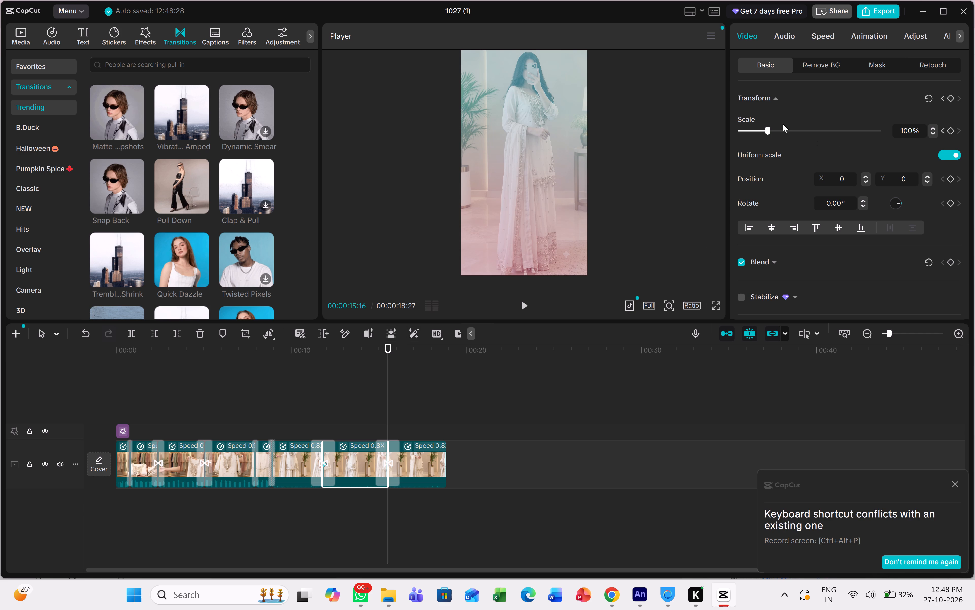
{"action": "left_click", "coordinate": [952, 128]}
{"action": "left_click", "coordinate": [787, 133]}
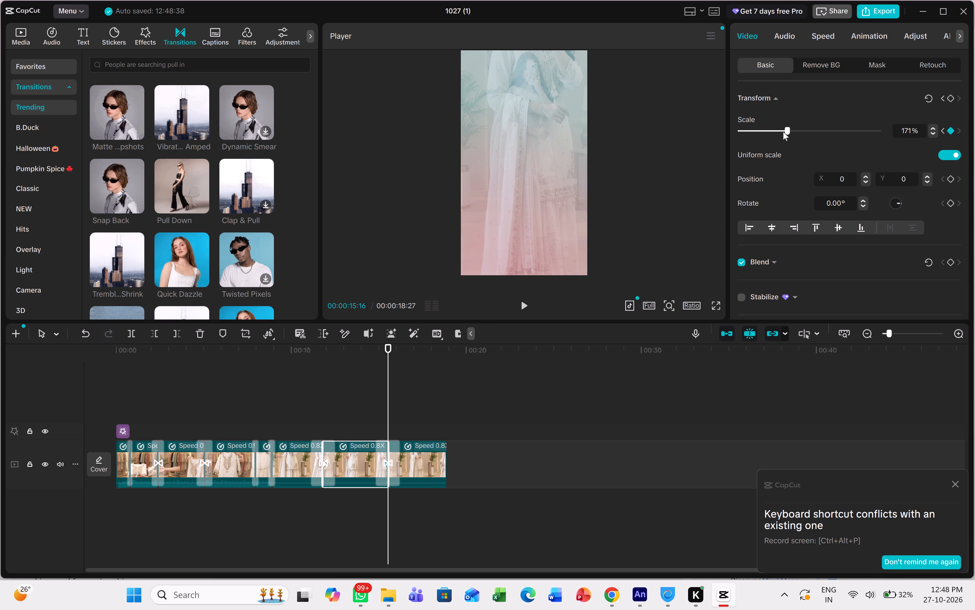
{"action": "left_click", "coordinate": [777, 131]}
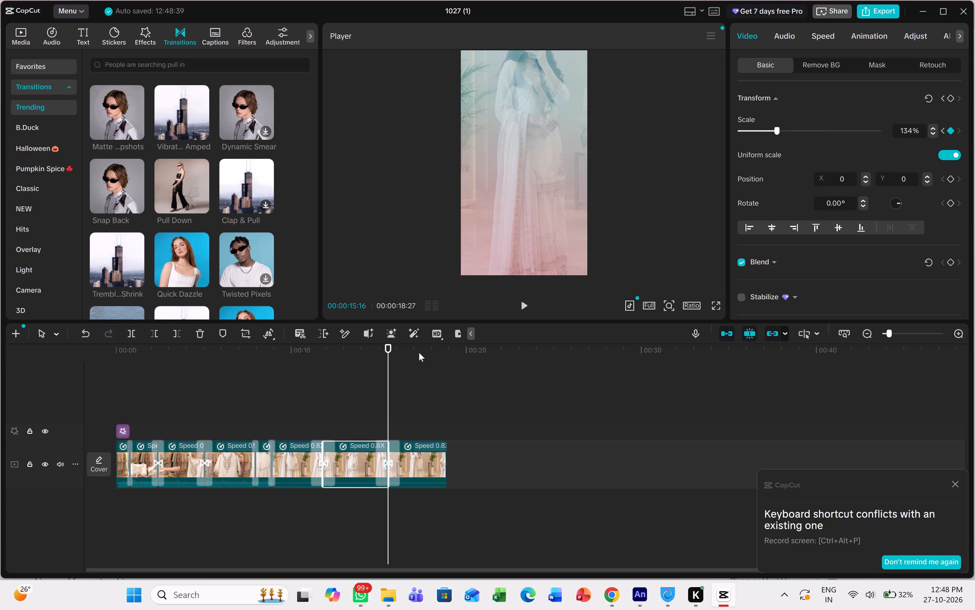
Play the video from the beginning to review the transitions and keyframed zooms.
{"action": "left_click_drag", "start_coordinate": [388, 347], "coordinate": [0, 353]}
{"action": "left_click", "coordinate": [520, 301]}
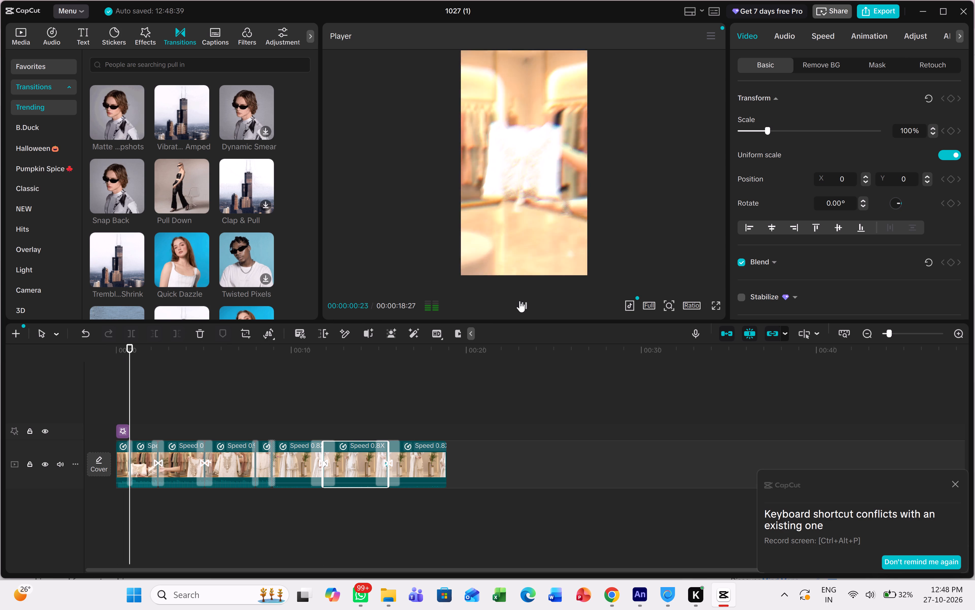
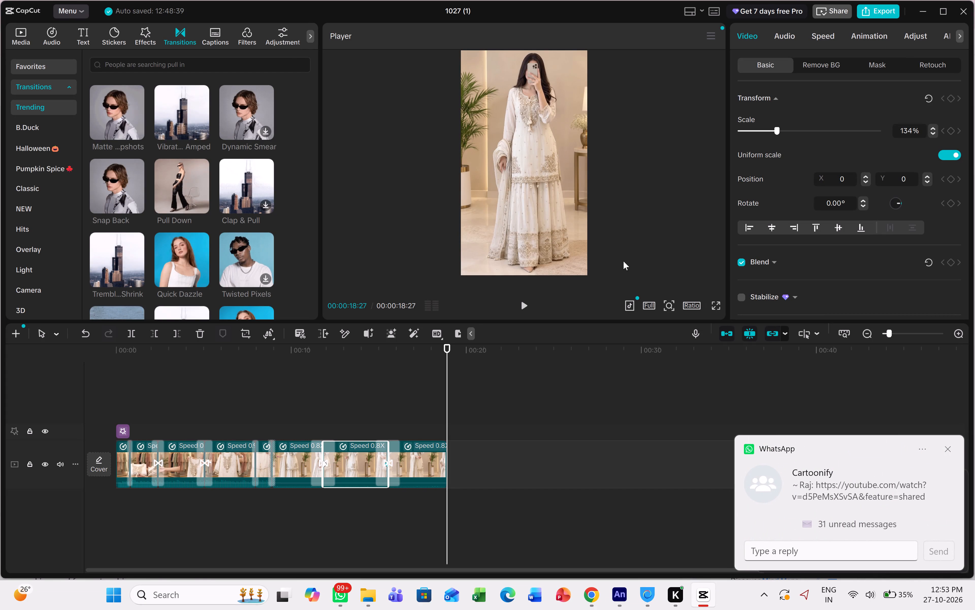
Scrub back through the timeline to check the zooms and transitions, finishing with the playhead at 00:00:00:00.
{"action": "left_click_drag", "start_coordinate": [450, 349], "coordinate": [359, 356]}
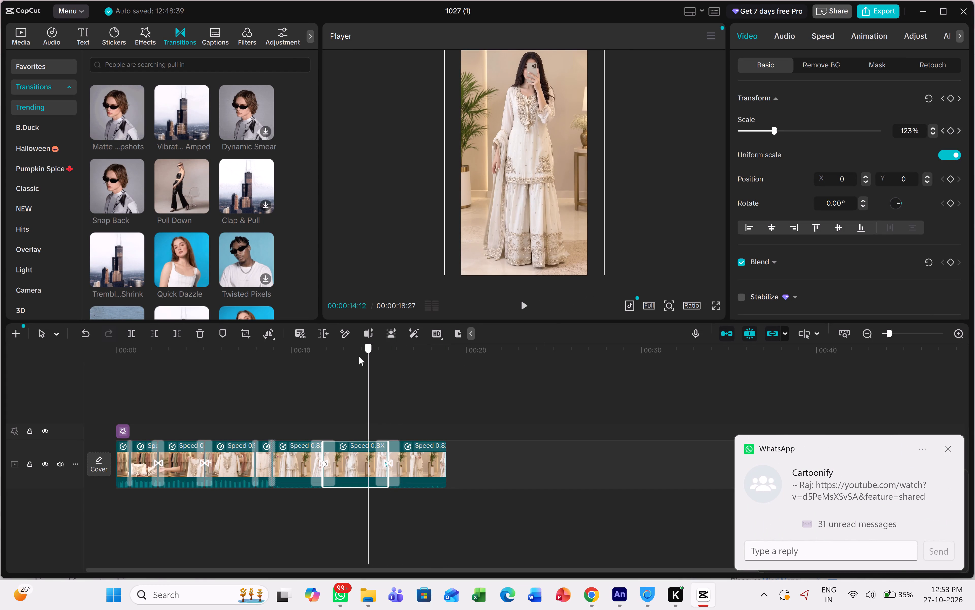
{"action": "left_click_drag", "start_coordinate": [359, 356], "coordinate": [356, 354]}
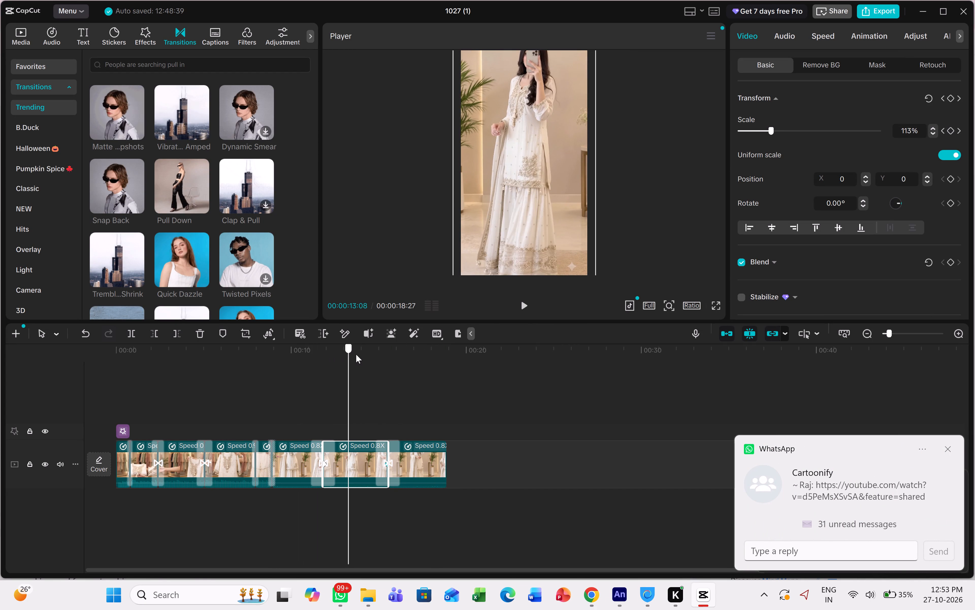
{"action": "left_click_drag", "start_coordinate": [356, 354], "coordinate": [408, 356]}
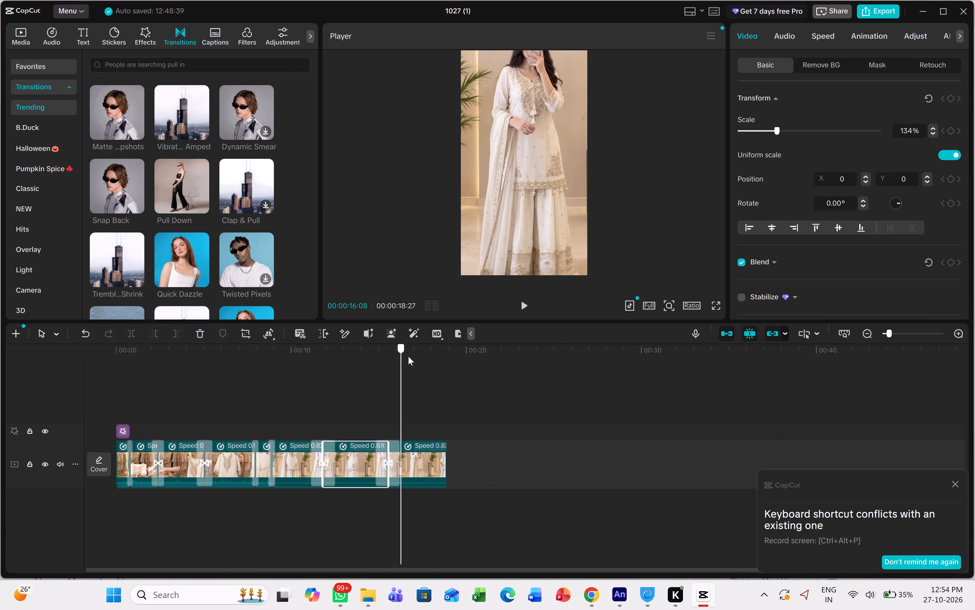
{"action": "left_click_drag", "start_coordinate": [408, 356], "coordinate": [222, 382]}
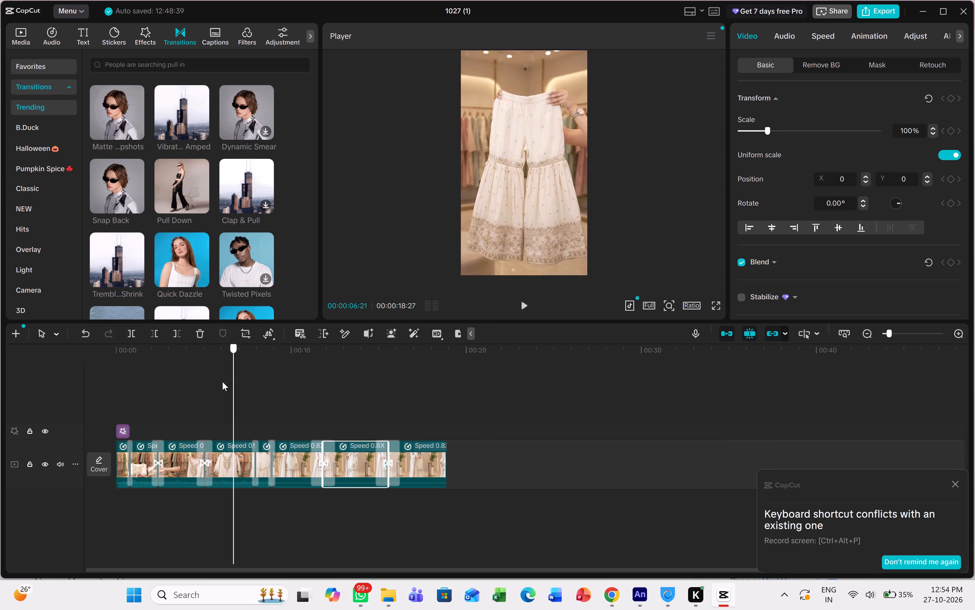
{"action": "left_click_drag", "start_coordinate": [222, 382], "coordinate": [99, 384]}
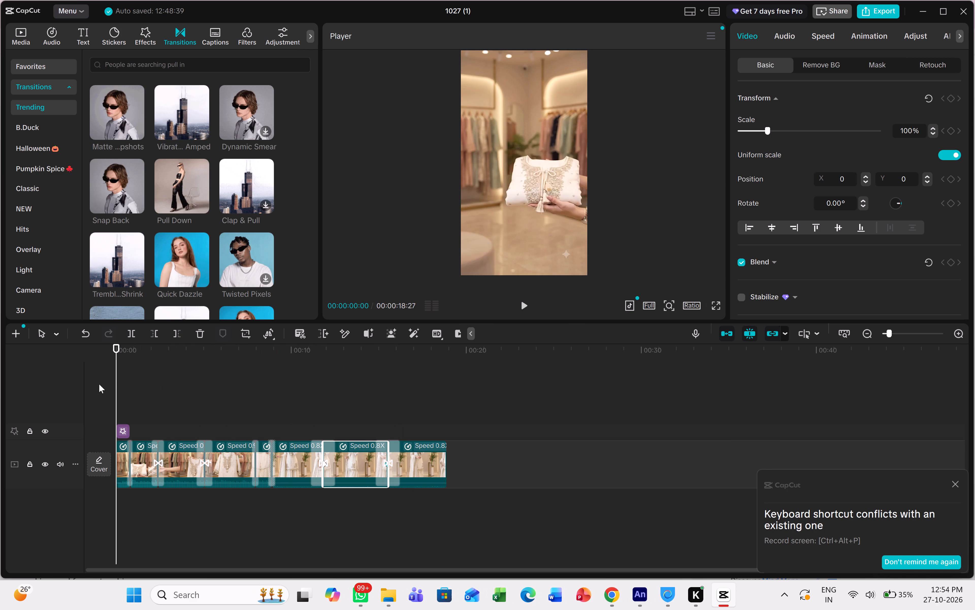
Set the export location of the 1027 (1) video to the Downloads folder.
{"action": "left_click", "coordinate": [873, 10]}
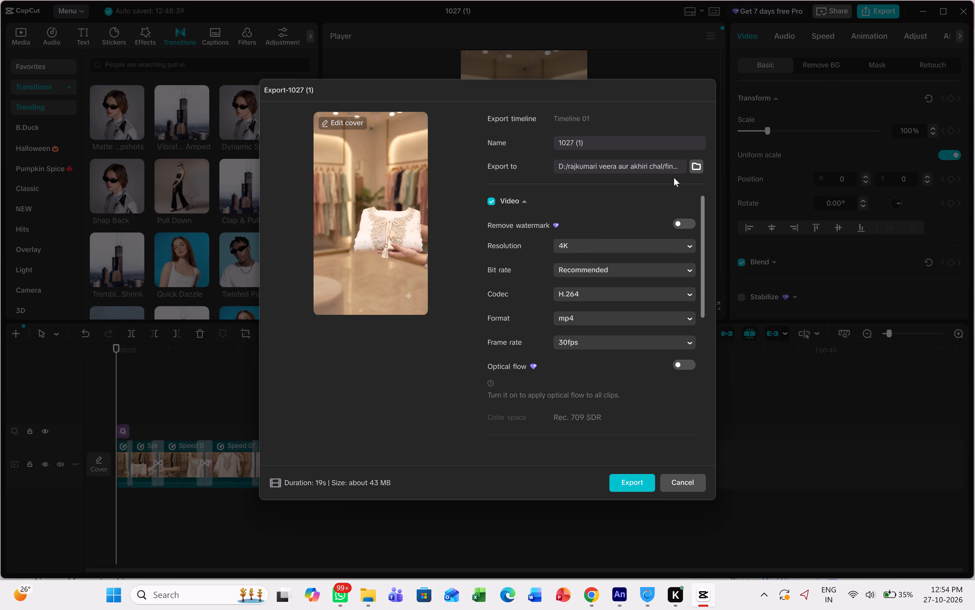
{"action": "left_click", "coordinate": [697, 165]}
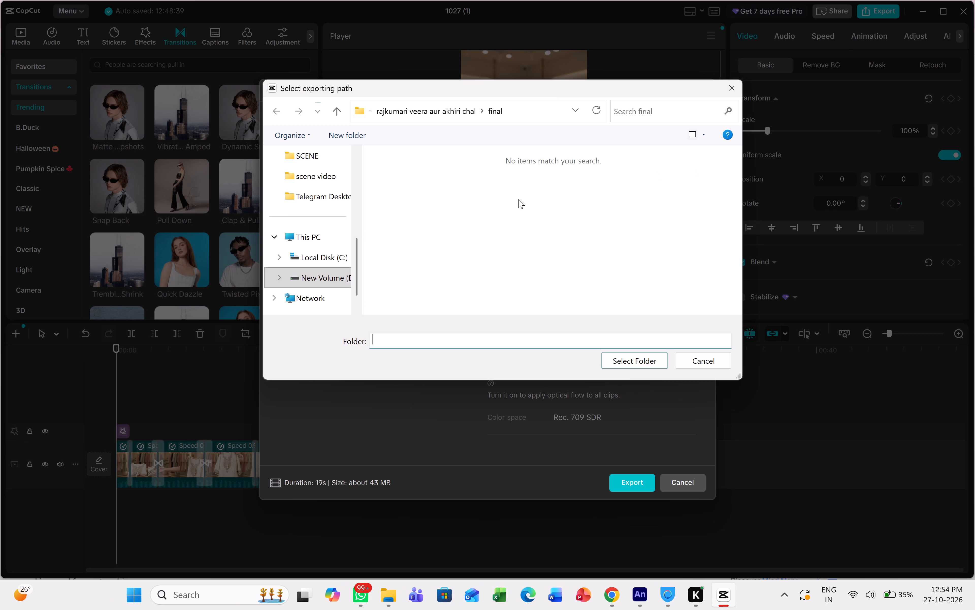
{"action": "scroll", "coordinate": [342, 175], "scroll_direction": "up", "scroll_amount": 4}
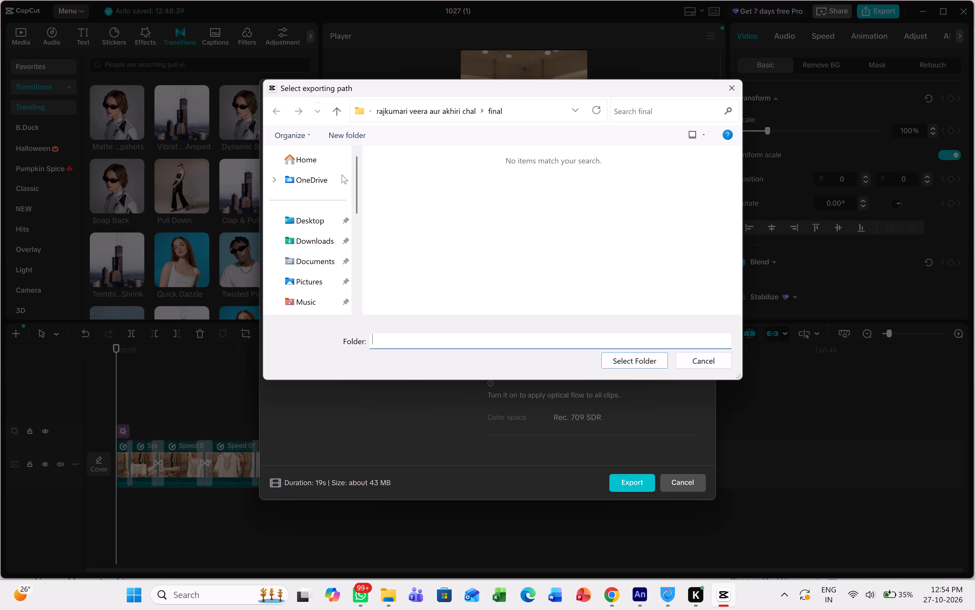
{"action": "triple_click", "coordinate": [309, 237]}
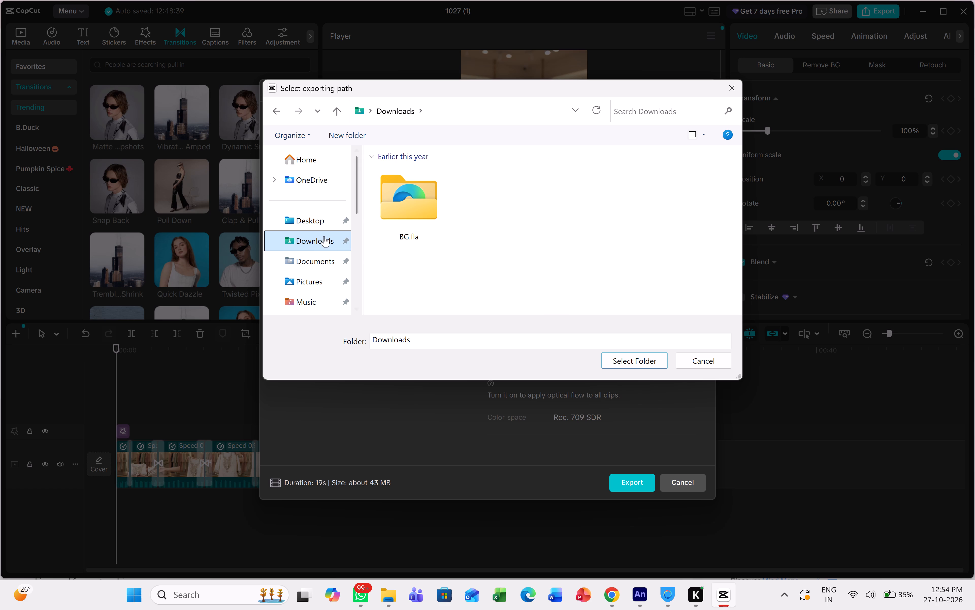
{"action": "left_click", "coordinate": [310, 233]}
{"action": "left_click", "coordinate": [537, 243]}
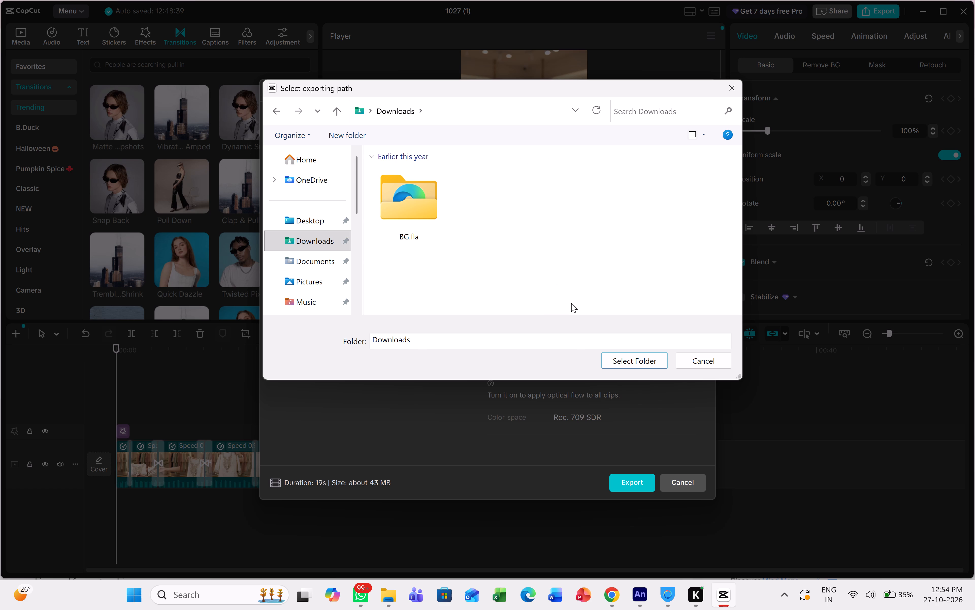
{"action": "left_click", "coordinate": [628, 356]}
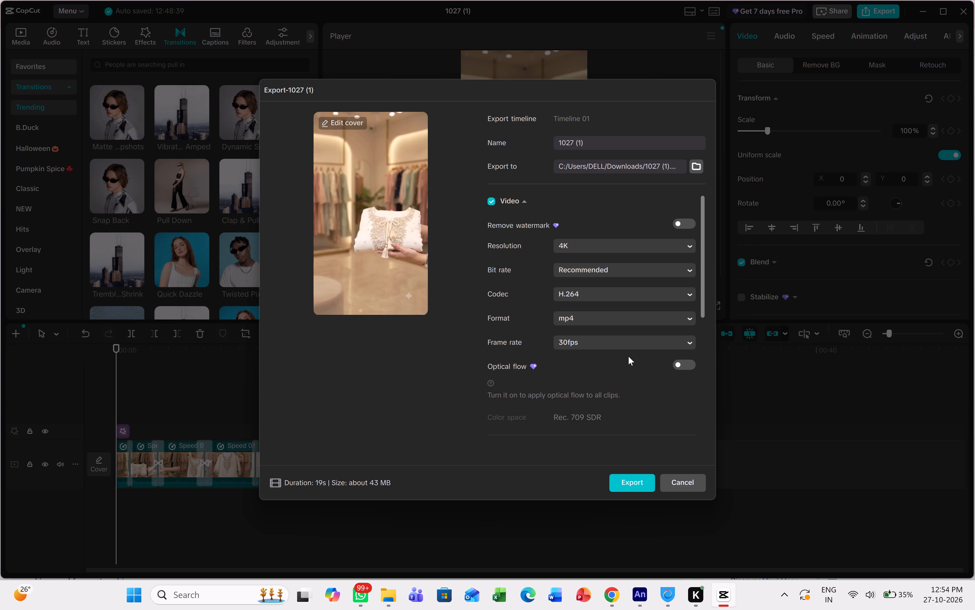
Export the video as a 4K H.264 mp4 at 30fps, pause the exported preview and close the export window without sharing.
{"action": "scroll", "coordinate": [661, 402], "scroll_direction": "down", "scroll_amount": 3}
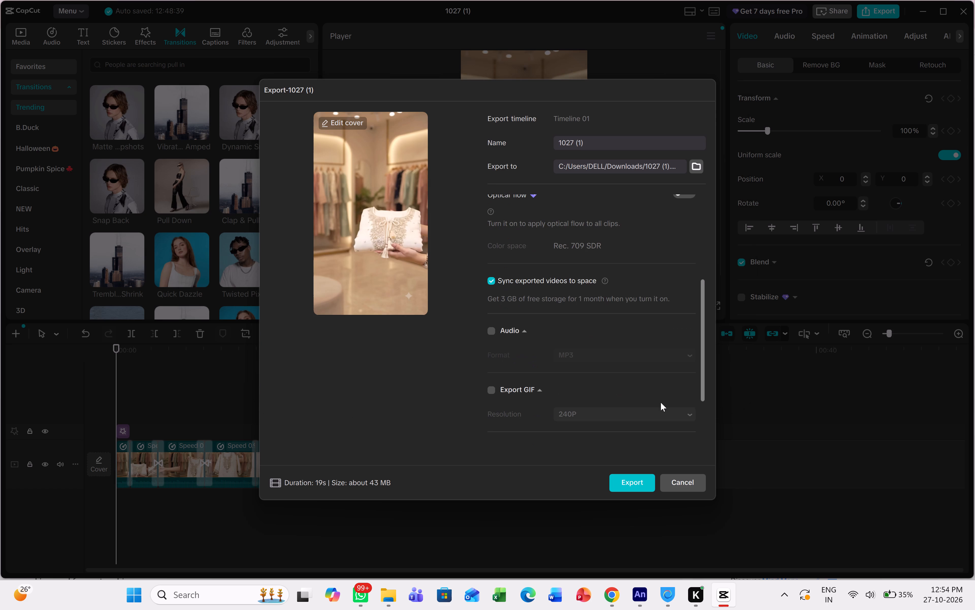
{"action": "scroll", "coordinate": [660, 396], "scroll_direction": "up", "scroll_amount": 11}
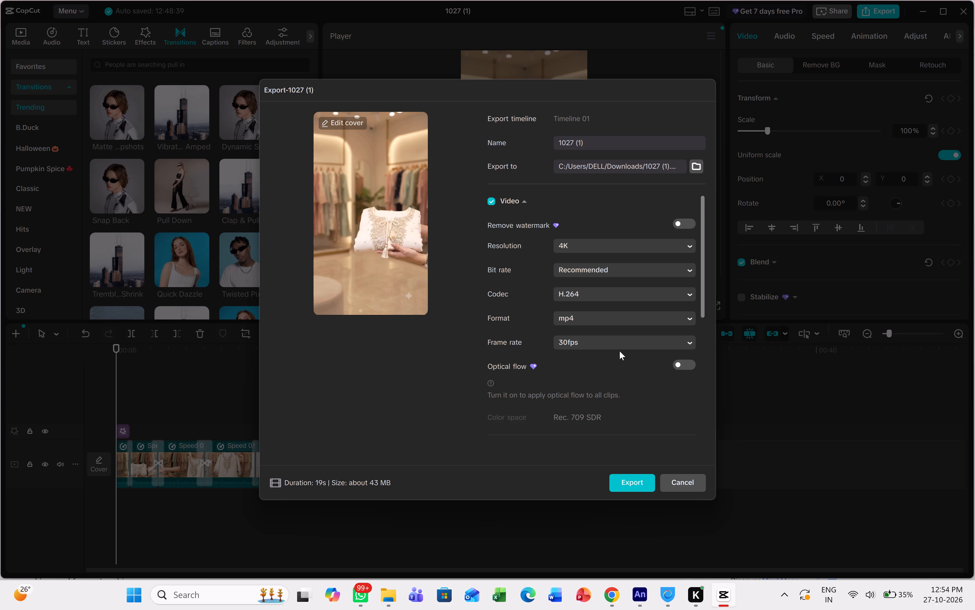
{"action": "left_click", "coordinate": [624, 478]}
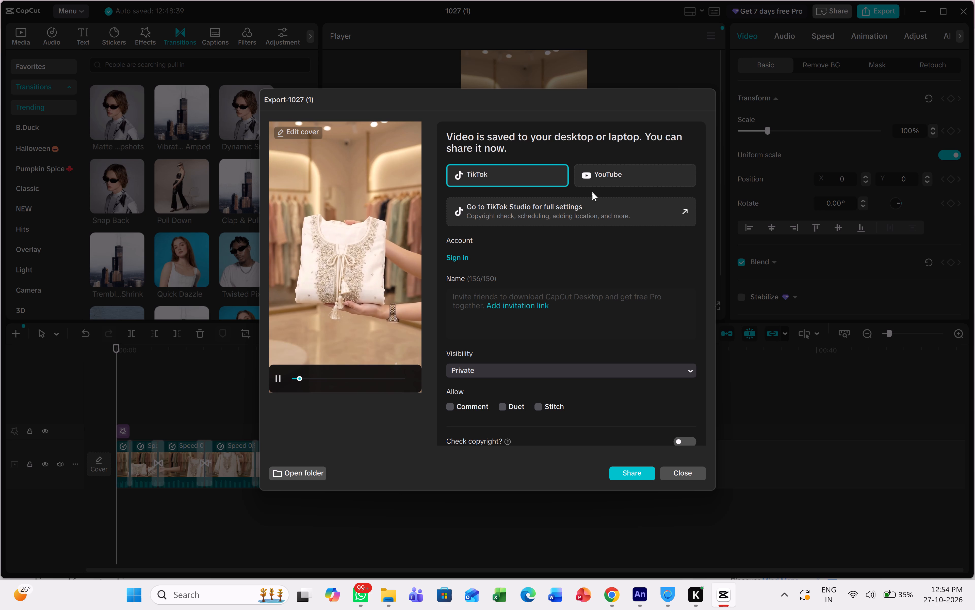
{"action": "left_click", "coordinate": [280, 375]}
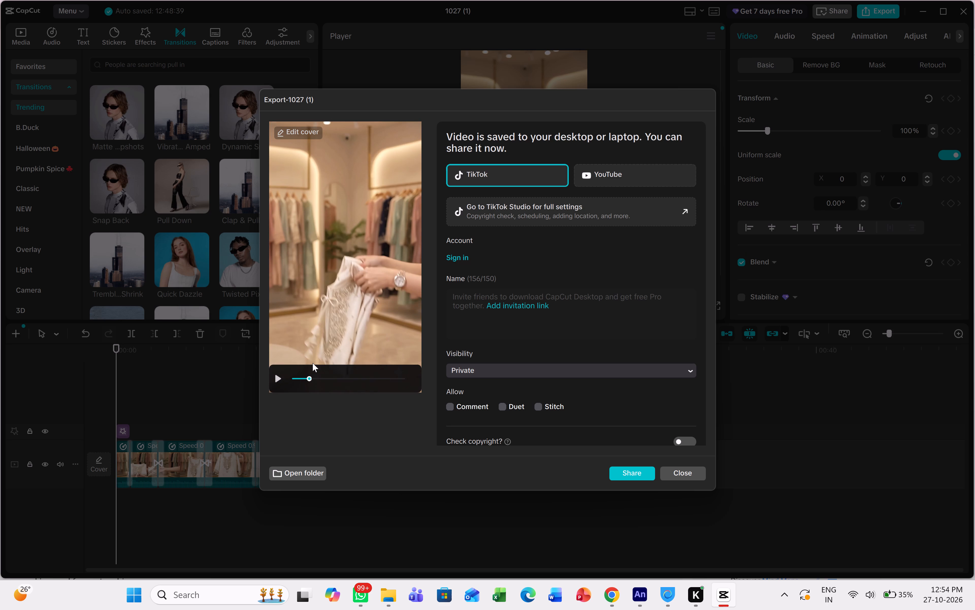
{"action": "left_click", "coordinate": [676, 476]}
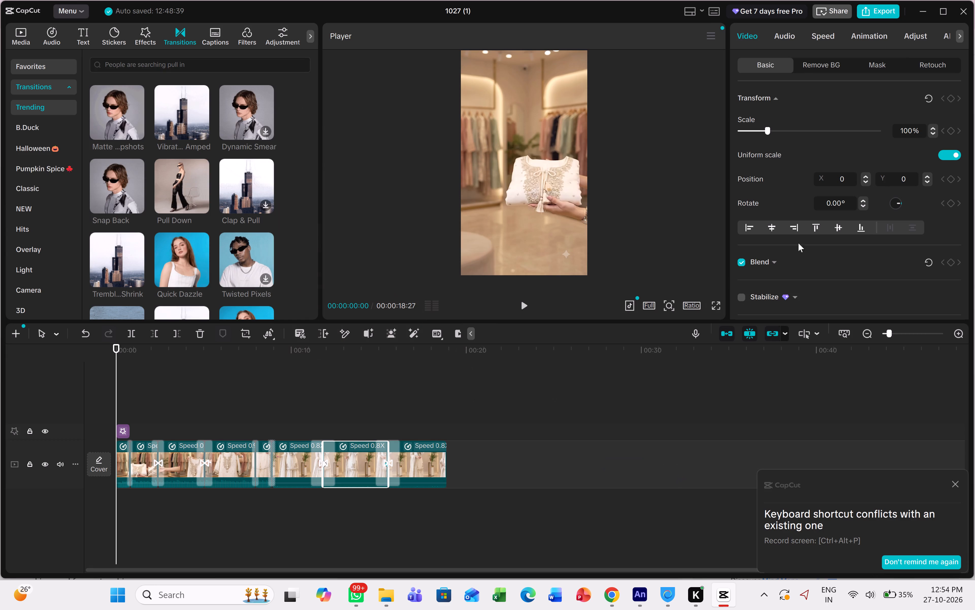
Dismiss the keyboard shortcut conflict notification.
{"action": "left_click", "coordinate": [958, 485]}
{"action": "right_click", "coordinate": [958, 485]}
{"action": "left_click", "coordinate": [958, 485]}
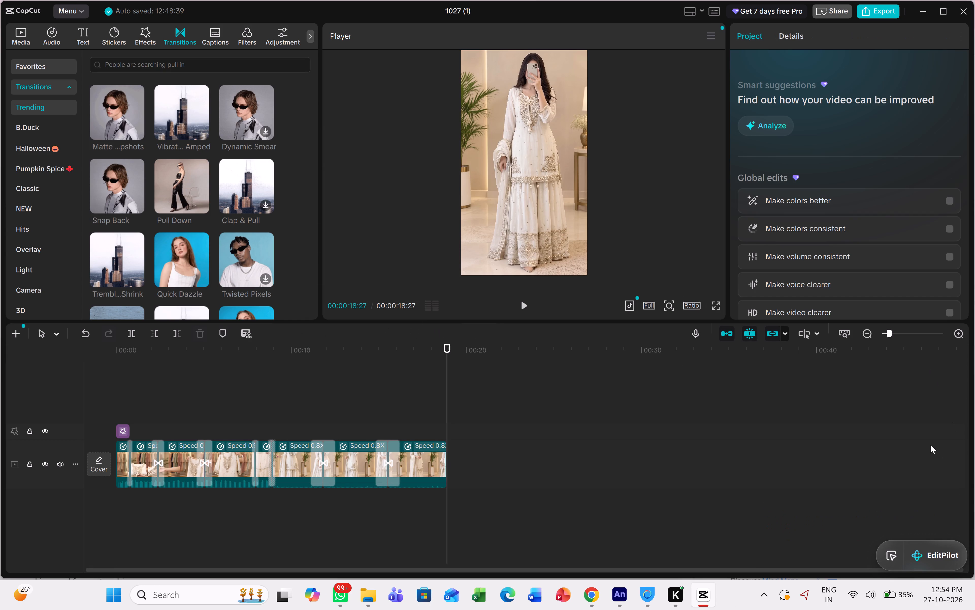
Switch to Chrome and look through the open YouTube, Drive and Google Flow pages, ending on the Meesho 257_MISTY_WHITE product page.
{"action": "left_click", "coordinate": [919, 7]}
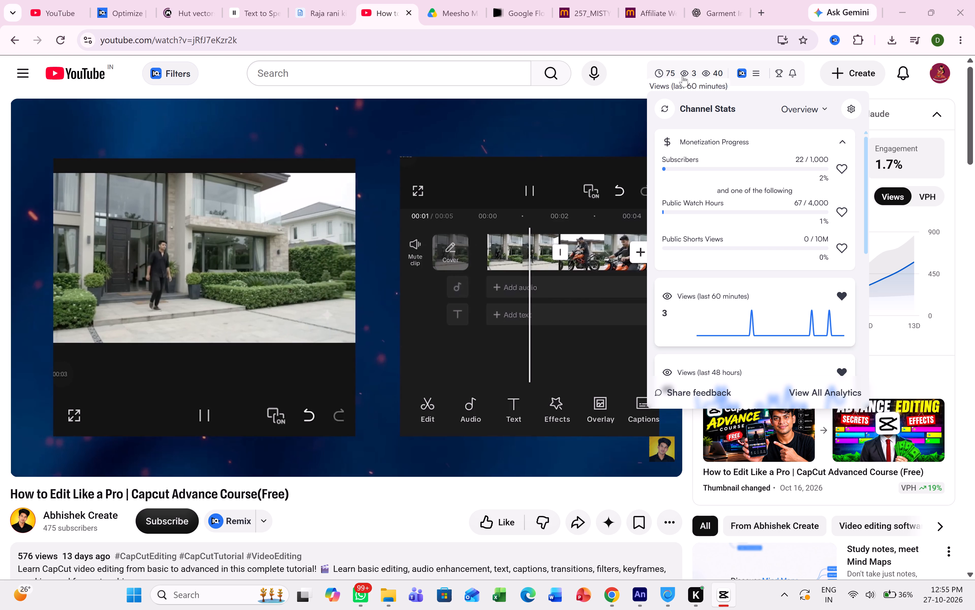
{"action": "left_click", "coordinate": [630, 75]}
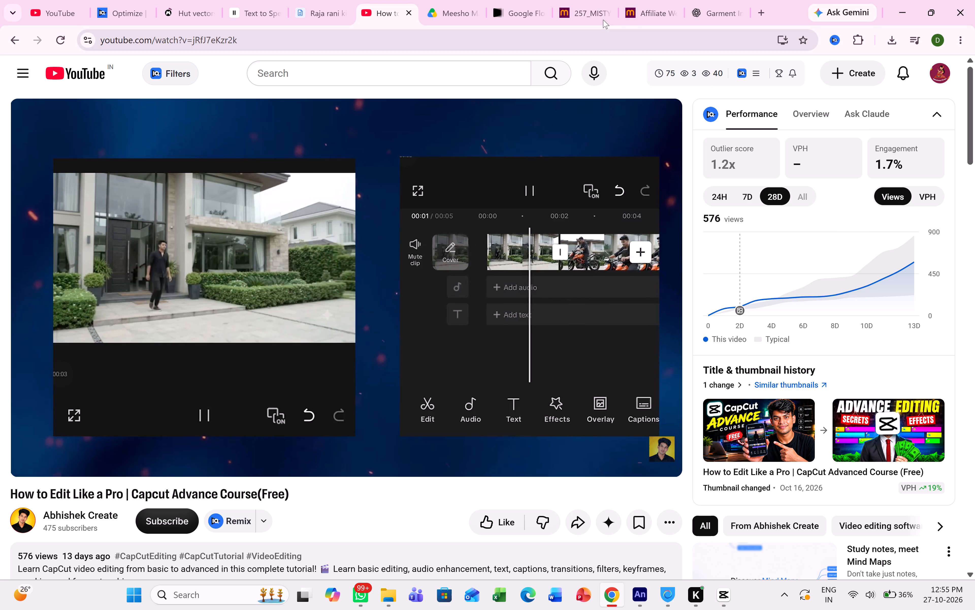
{"action": "left_click", "coordinate": [582, 15]}
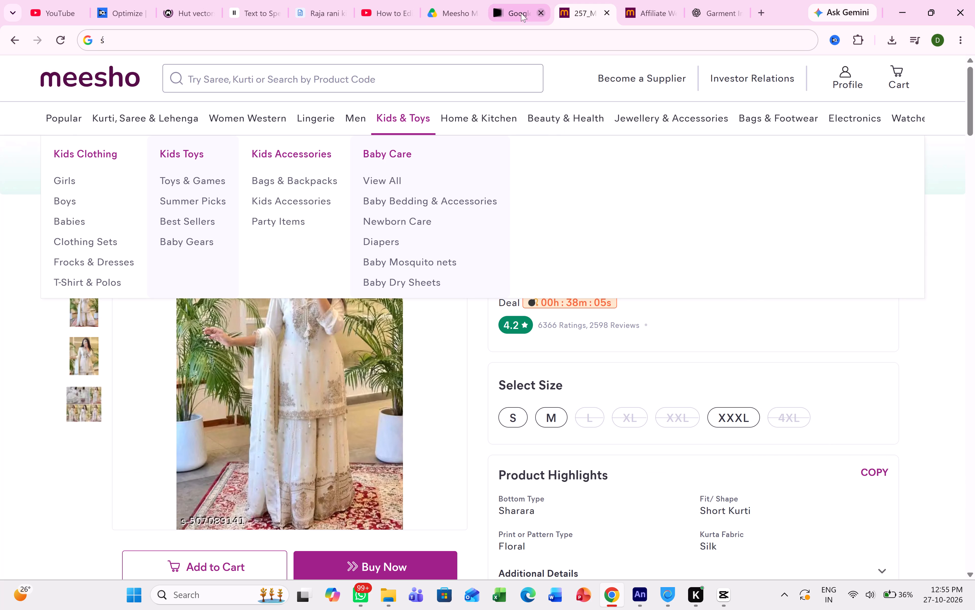
{"action": "left_click", "coordinate": [371, 14]}
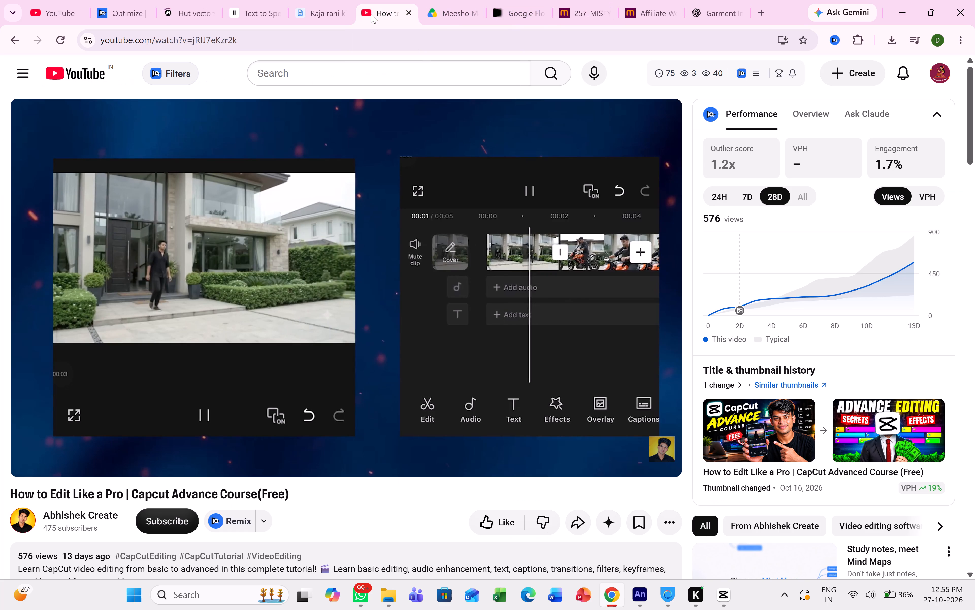
{"action": "left_click", "coordinate": [444, 8]}
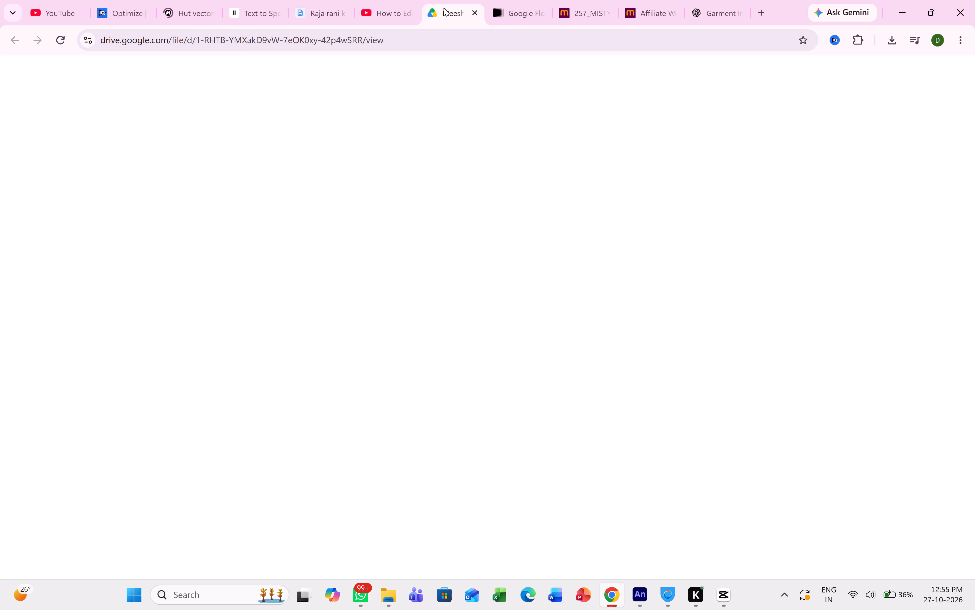
{"action": "double_click", "coordinate": [515, 9]}
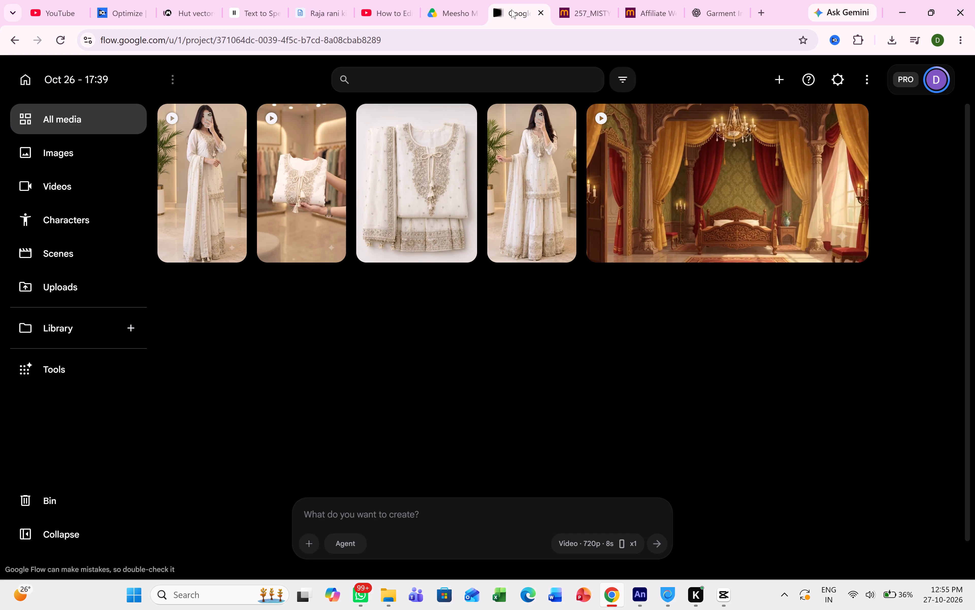
{"action": "right_click", "coordinate": [576, 13]}
{"action": "left_click", "coordinate": [576, 13]}
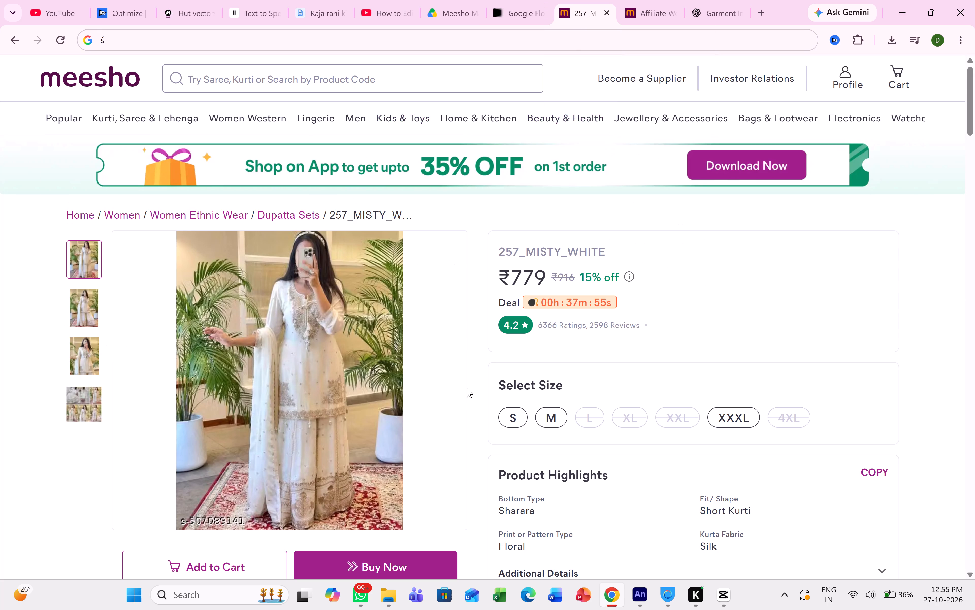
{"action": "scroll", "coordinate": [448, 391], "scroll_direction": "up", "scroll_amount": 5}
Check the Meesho affiliate page and open Instagram in a new tab.
{"action": "left_click", "coordinate": [632, 15]}
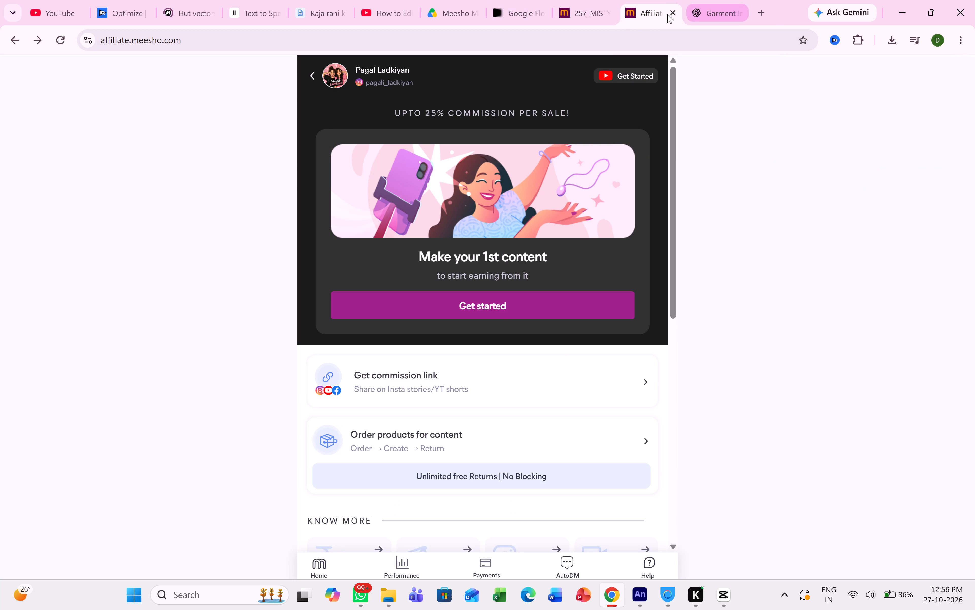
{"action": "left_click", "coordinate": [761, 12]}
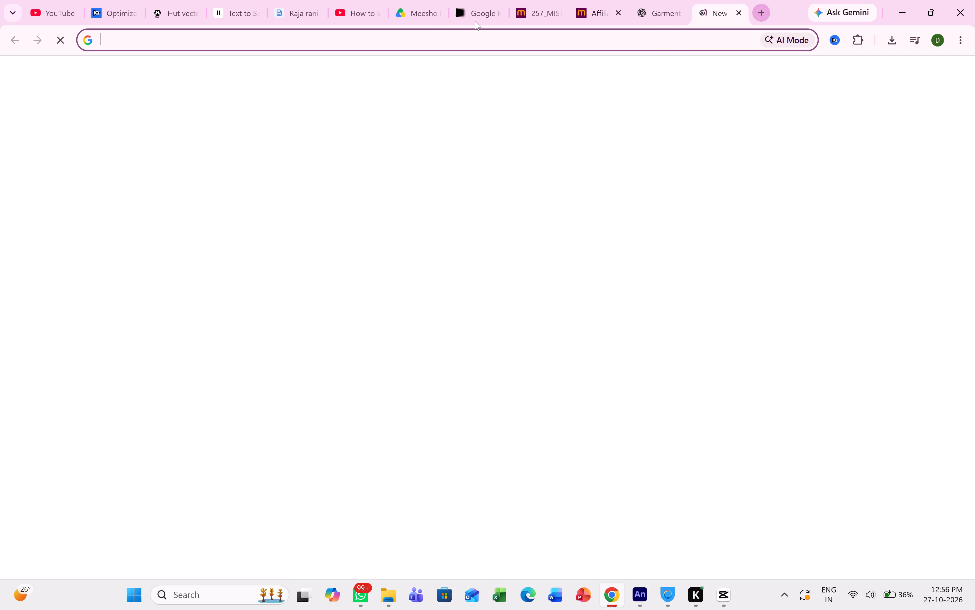
{"action": "left_click", "coordinate": [231, 49]}
{"action": "right_click", "coordinate": [231, 49]}
{"action": "left_click", "coordinate": [233, 44]}
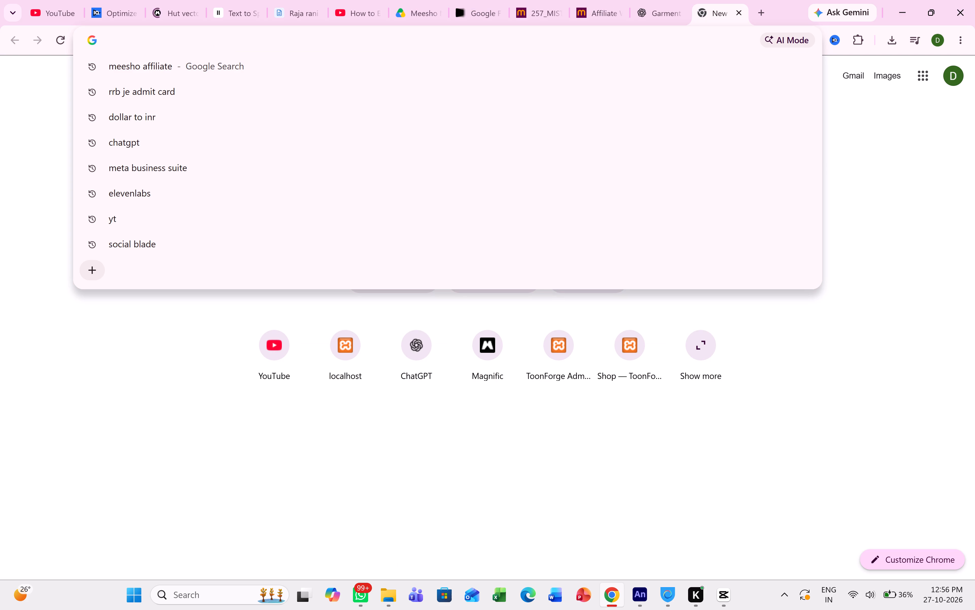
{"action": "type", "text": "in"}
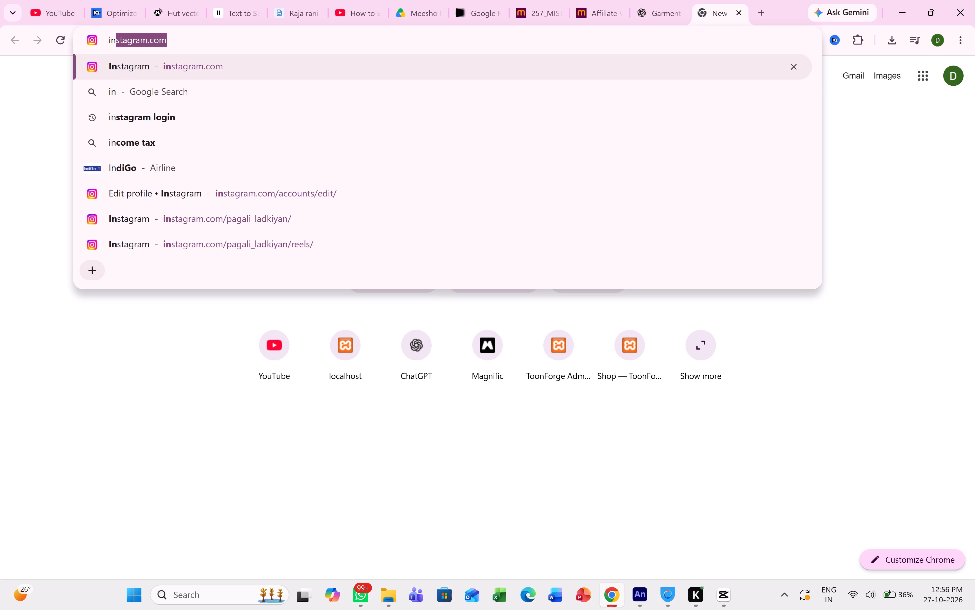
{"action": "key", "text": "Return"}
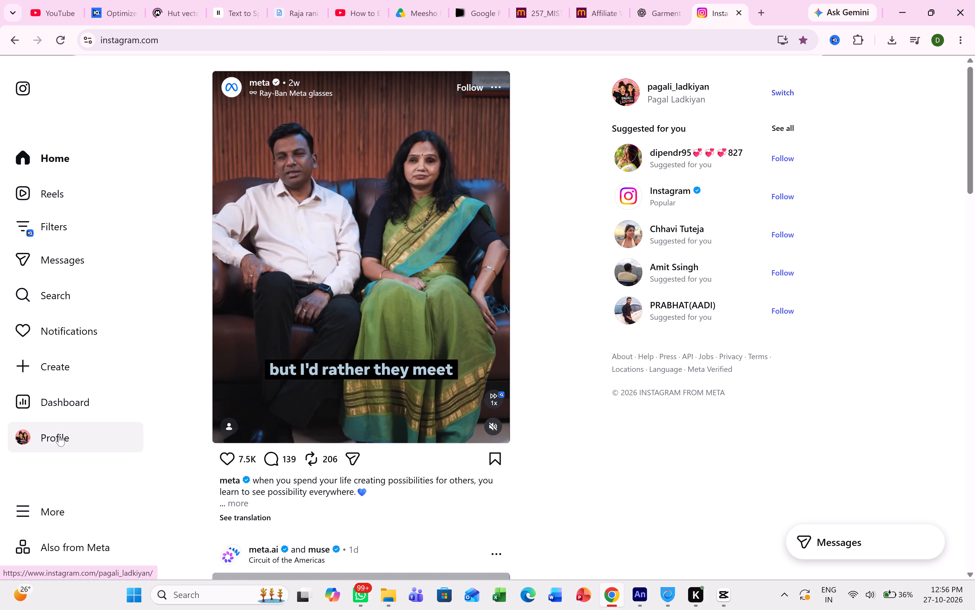
Open the pagali_ladkiyan profile and look through its posts and reels.
{"action": "left_click", "coordinate": [59, 435]}
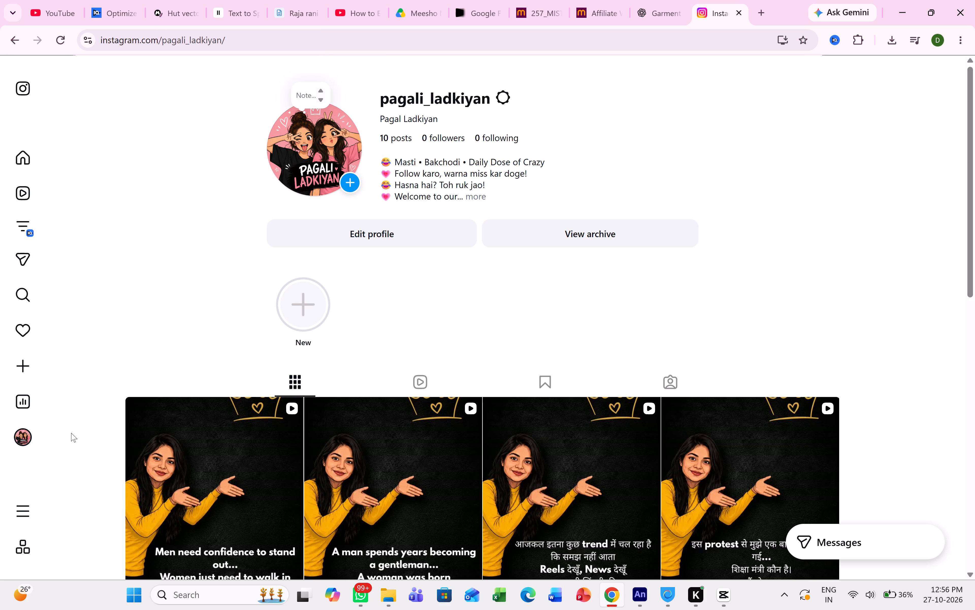
{"action": "scroll", "coordinate": [648, 350], "scroll_direction": "down", "scroll_amount": 4}
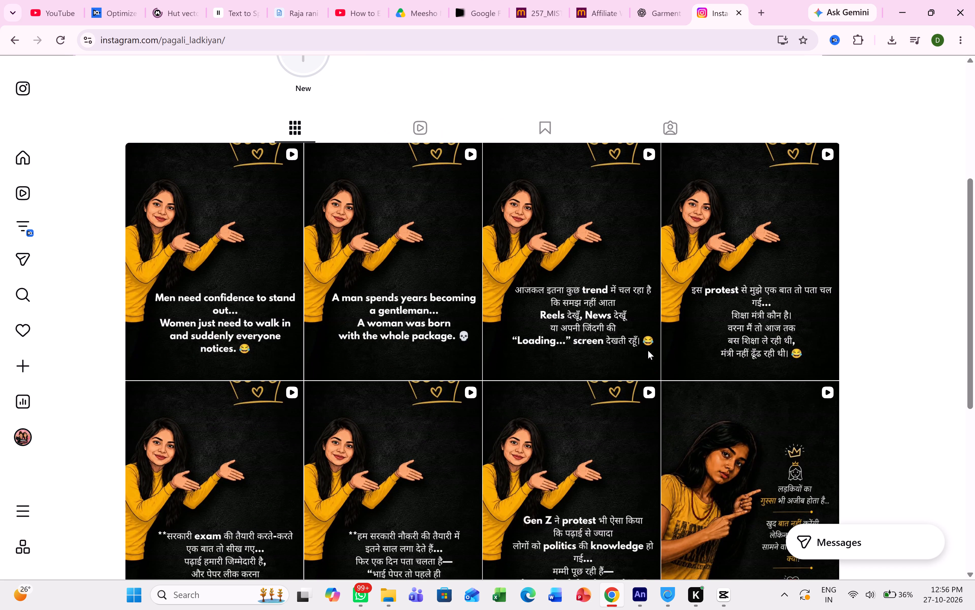
{"action": "scroll", "coordinate": [648, 350], "scroll_direction": "up", "scroll_amount": 5}
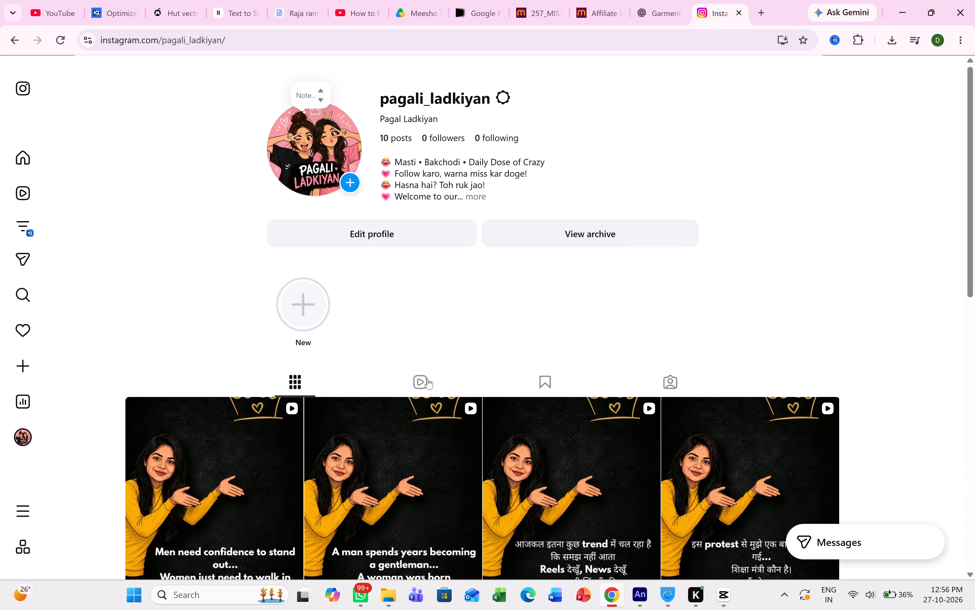
{"action": "left_click", "coordinate": [428, 378]}
{"action": "scroll", "coordinate": [450, 361], "scroll_direction": "down", "scroll_amount": 1}
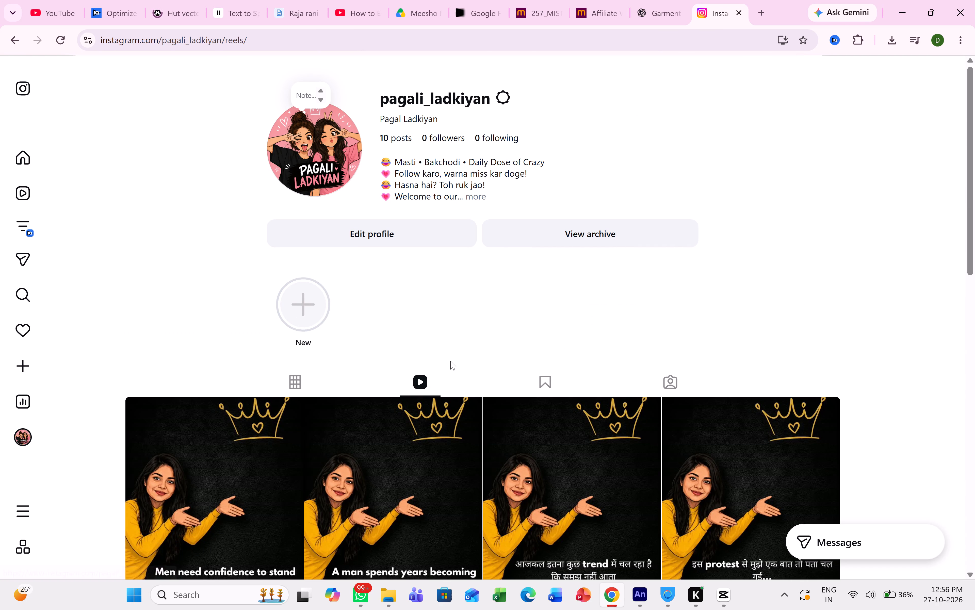
{"action": "scroll", "coordinate": [450, 361], "scroll_direction": "down", "scroll_amount": 2}
{"action": "scroll", "coordinate": [450, 361], "scroll_direction": "up", "scroll_amount": 7}
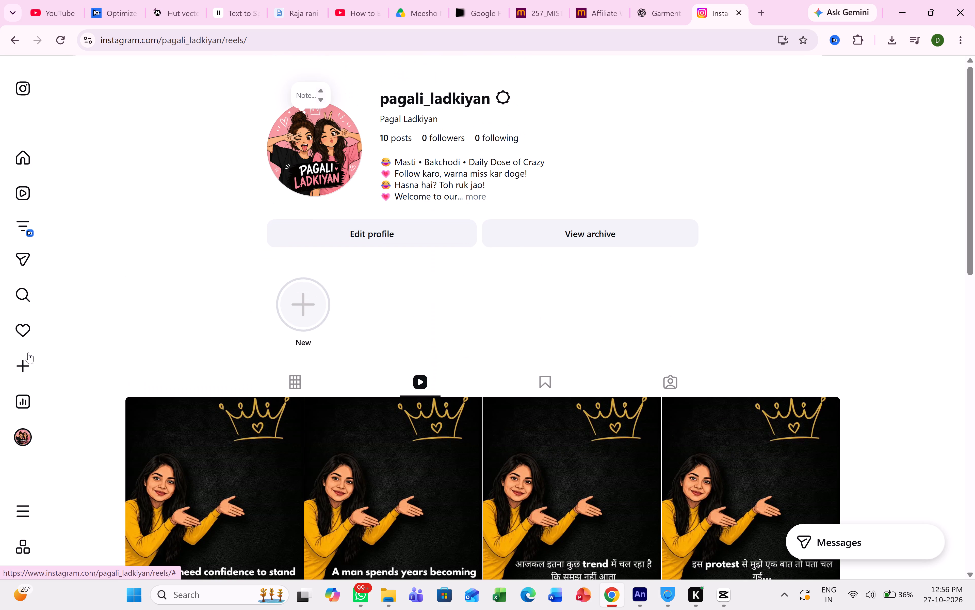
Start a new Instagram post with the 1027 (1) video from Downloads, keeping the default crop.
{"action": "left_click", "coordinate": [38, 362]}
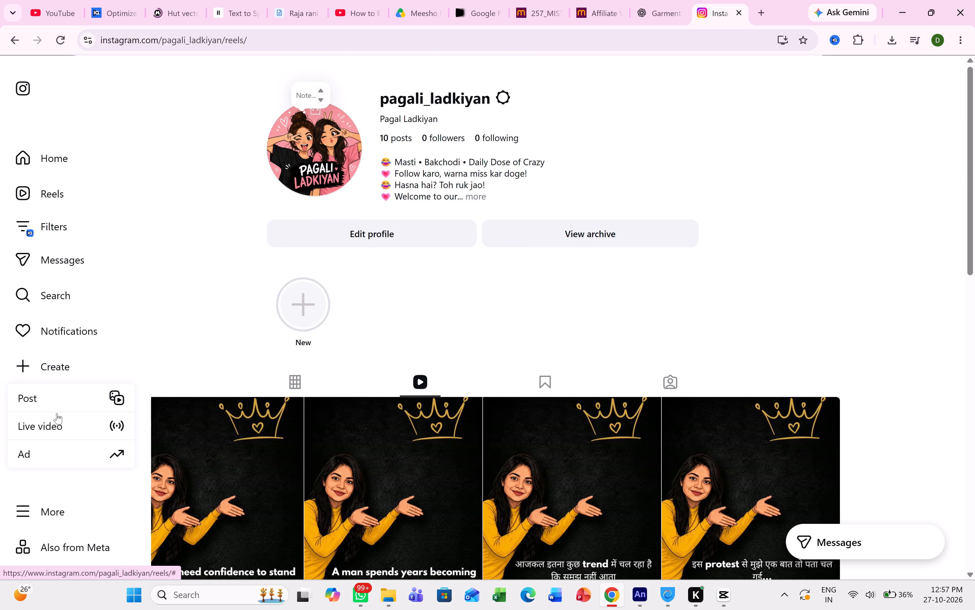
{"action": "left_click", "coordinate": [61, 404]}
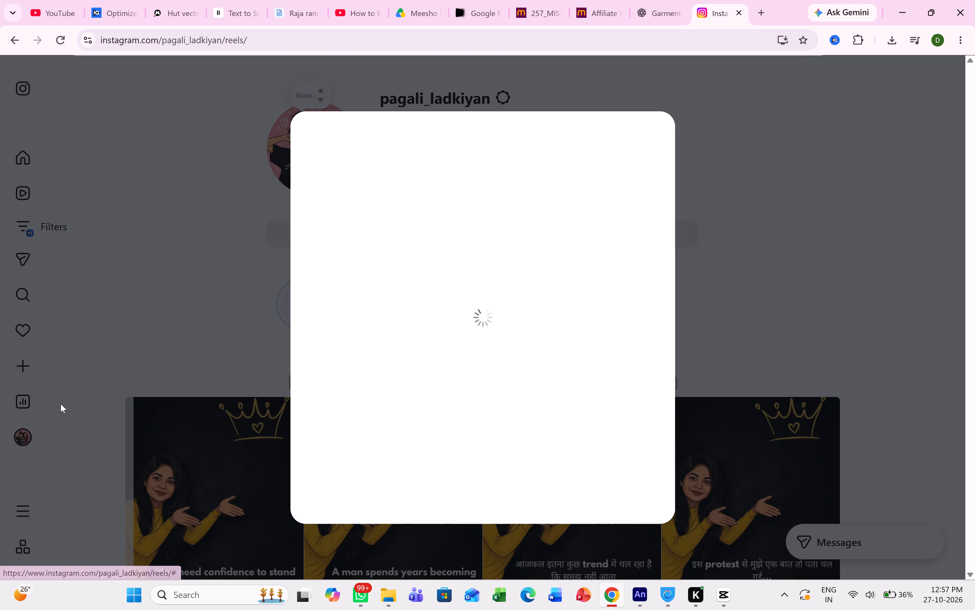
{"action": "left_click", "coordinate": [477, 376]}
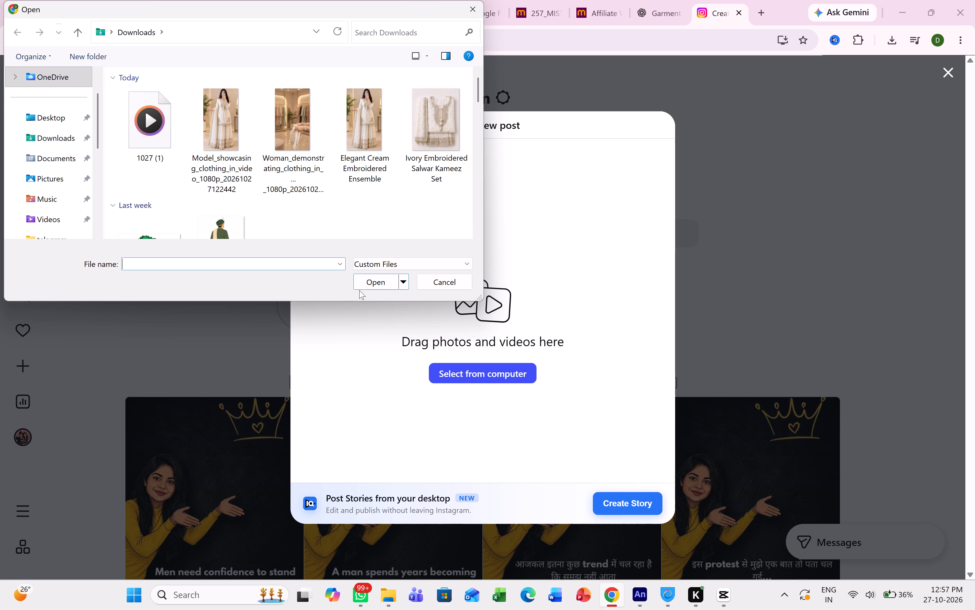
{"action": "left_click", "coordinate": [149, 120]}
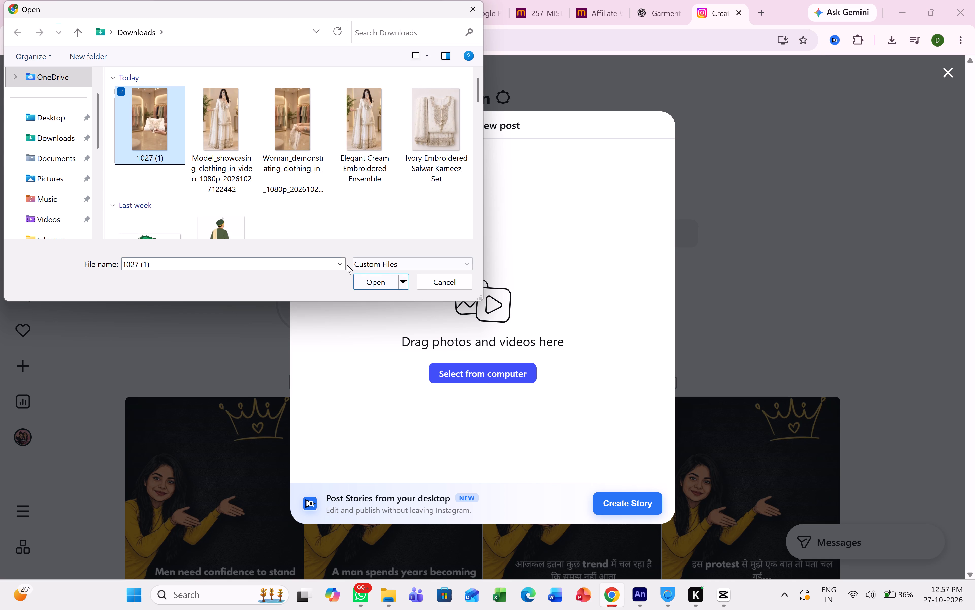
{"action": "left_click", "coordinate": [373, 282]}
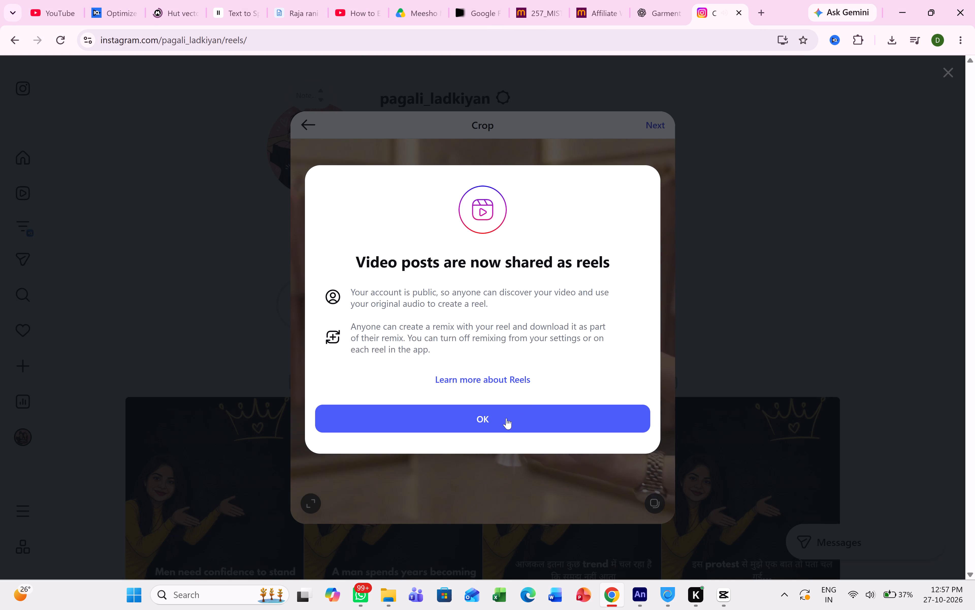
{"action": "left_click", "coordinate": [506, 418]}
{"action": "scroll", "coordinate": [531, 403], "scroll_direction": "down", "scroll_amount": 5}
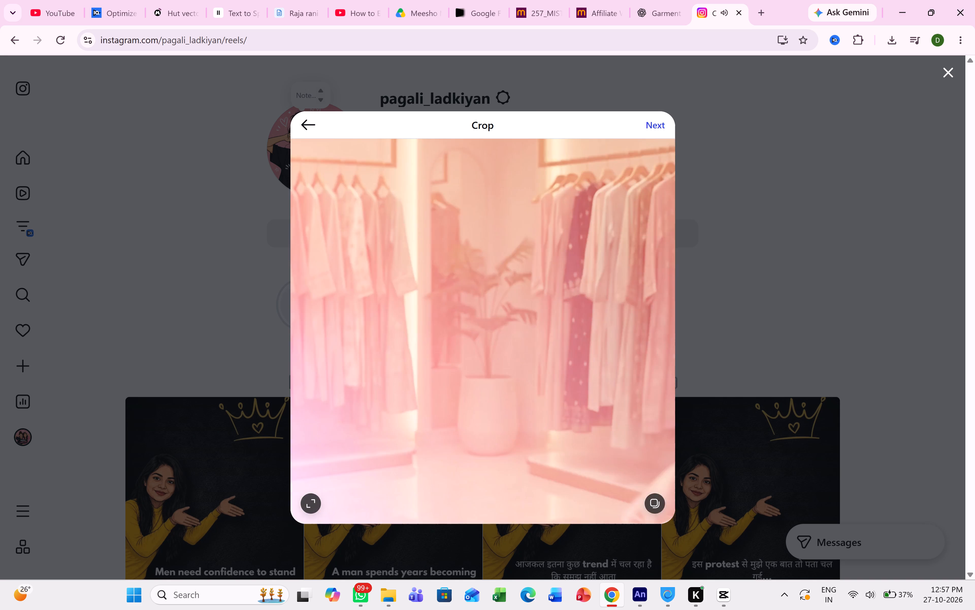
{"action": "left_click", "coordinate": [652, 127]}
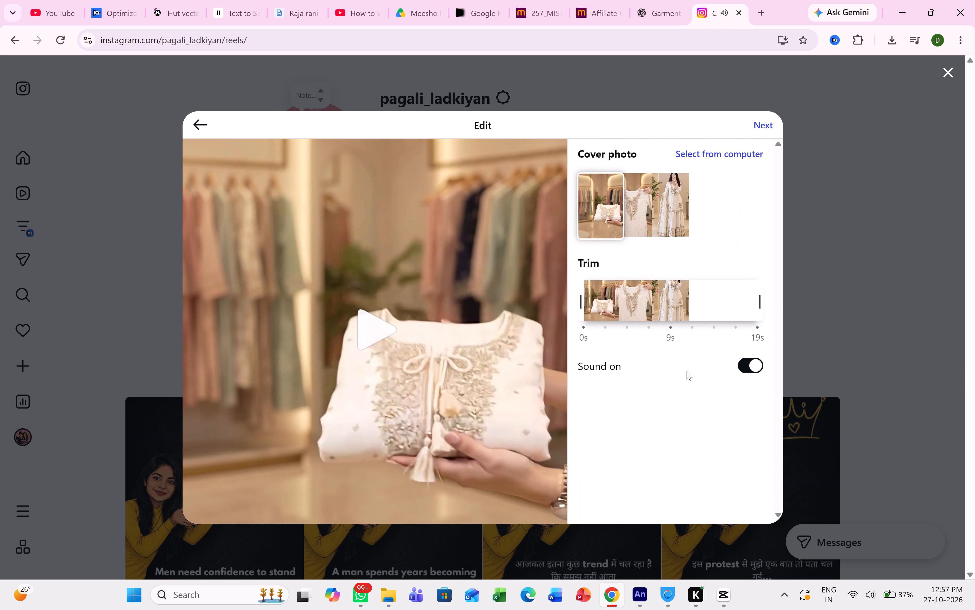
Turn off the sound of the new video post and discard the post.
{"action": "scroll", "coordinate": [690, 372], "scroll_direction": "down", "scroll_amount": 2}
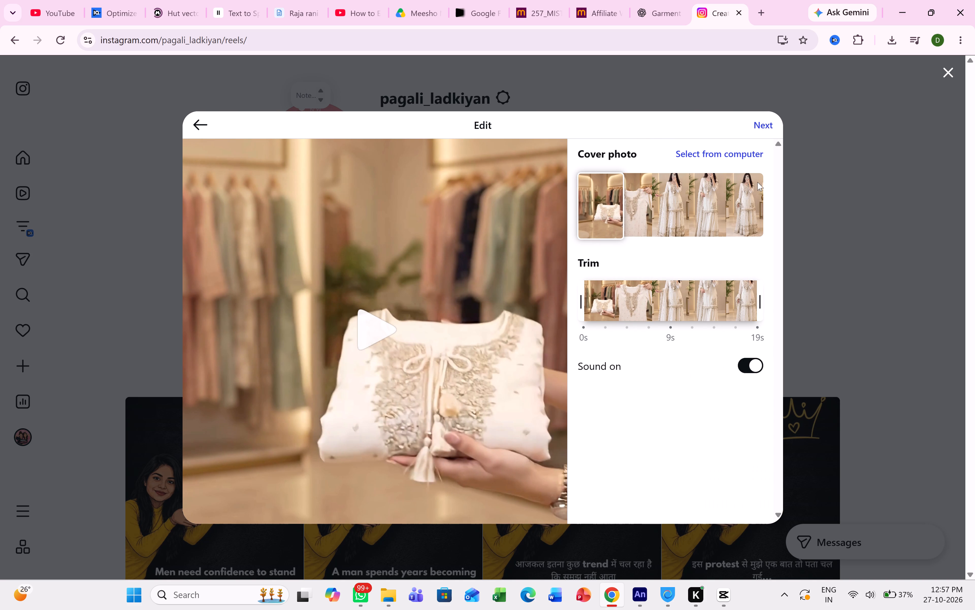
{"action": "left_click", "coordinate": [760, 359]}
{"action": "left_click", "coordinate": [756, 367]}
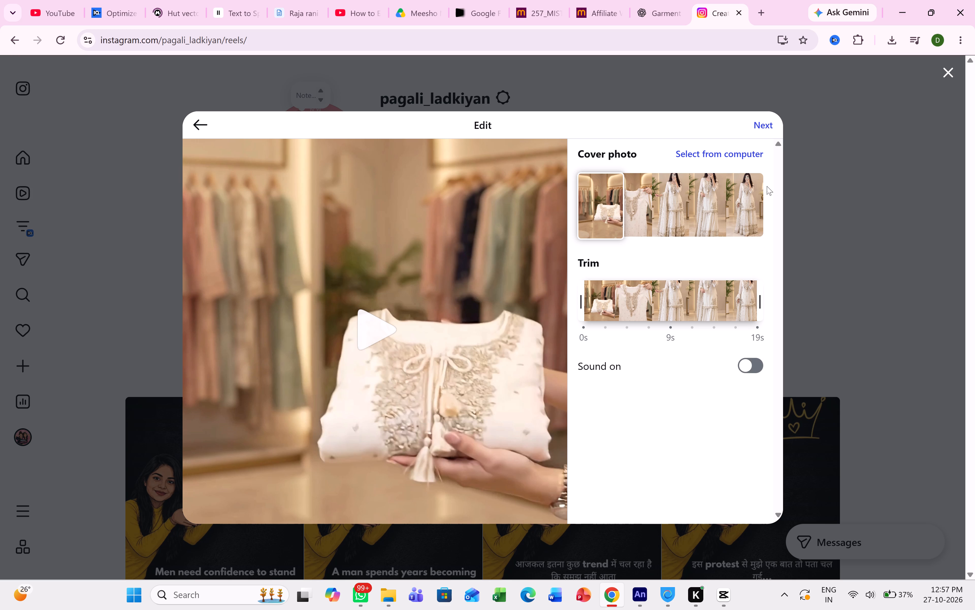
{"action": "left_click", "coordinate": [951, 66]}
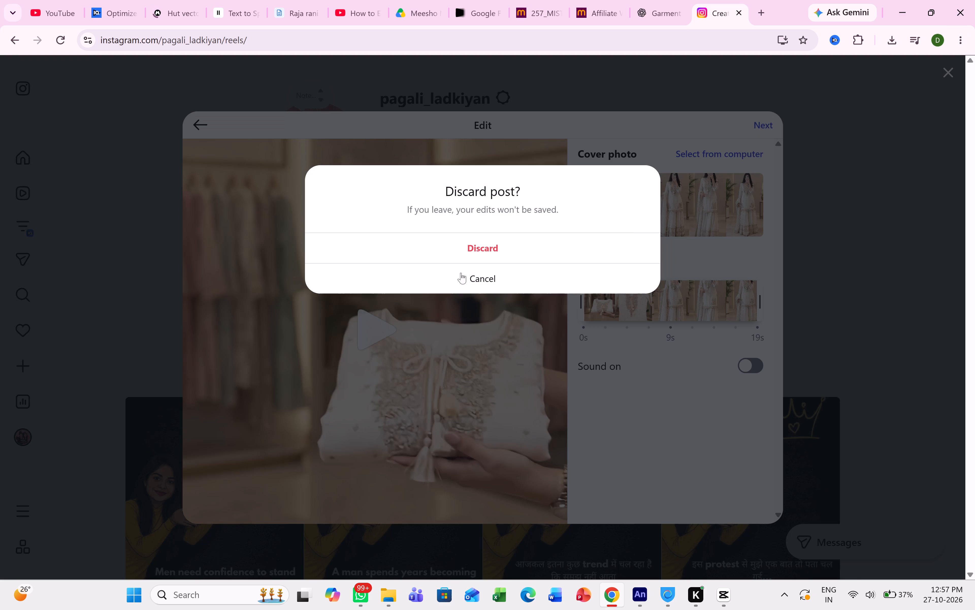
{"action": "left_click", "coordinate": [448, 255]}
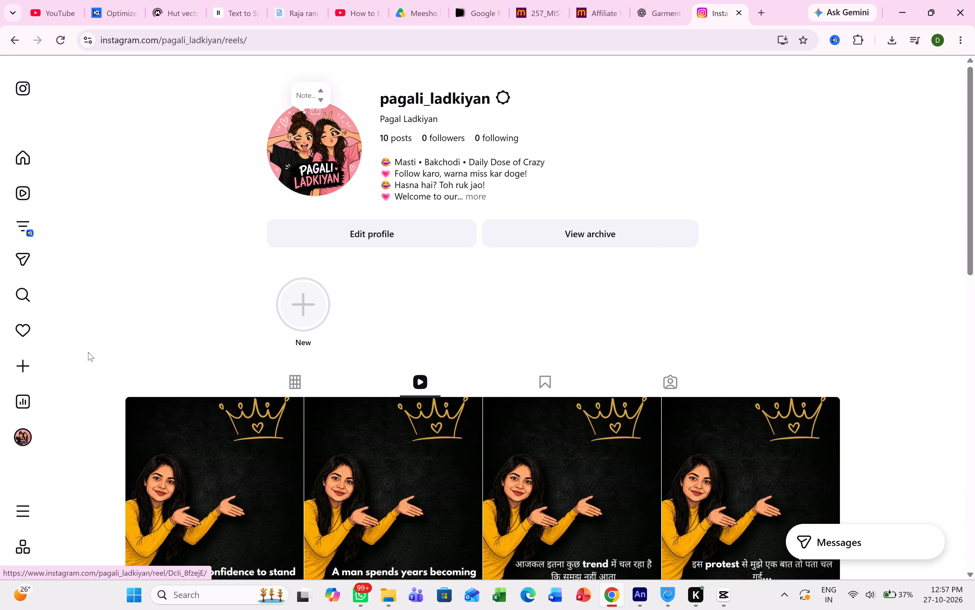
Browse the Reels feed, moving on to the second reel.
{"action": "left_click", "coordinate": [37, 193]}
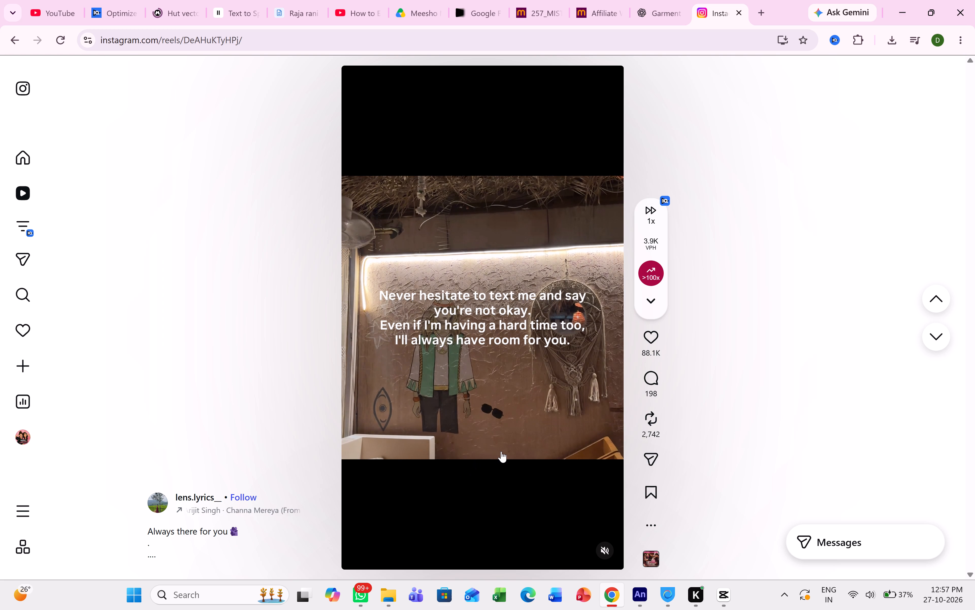
{"action": "scroll", "coordinate": [502, 450], "scroll_direction": "down", "scroll_amount": 5}
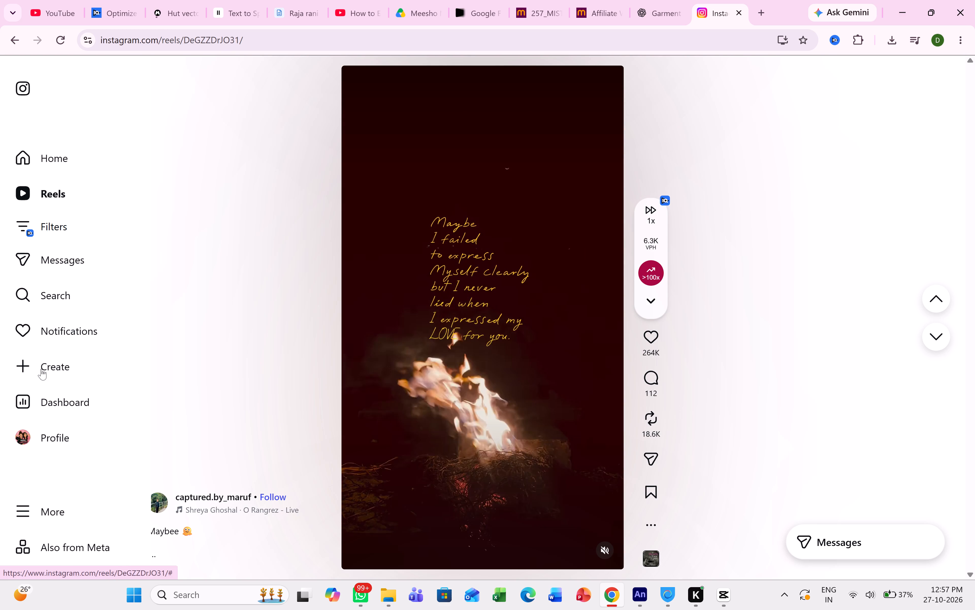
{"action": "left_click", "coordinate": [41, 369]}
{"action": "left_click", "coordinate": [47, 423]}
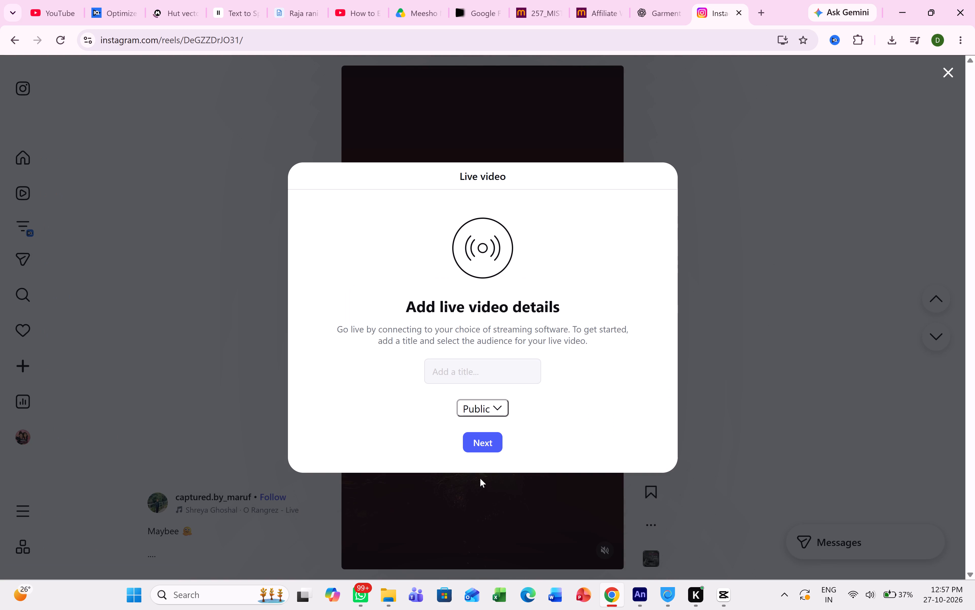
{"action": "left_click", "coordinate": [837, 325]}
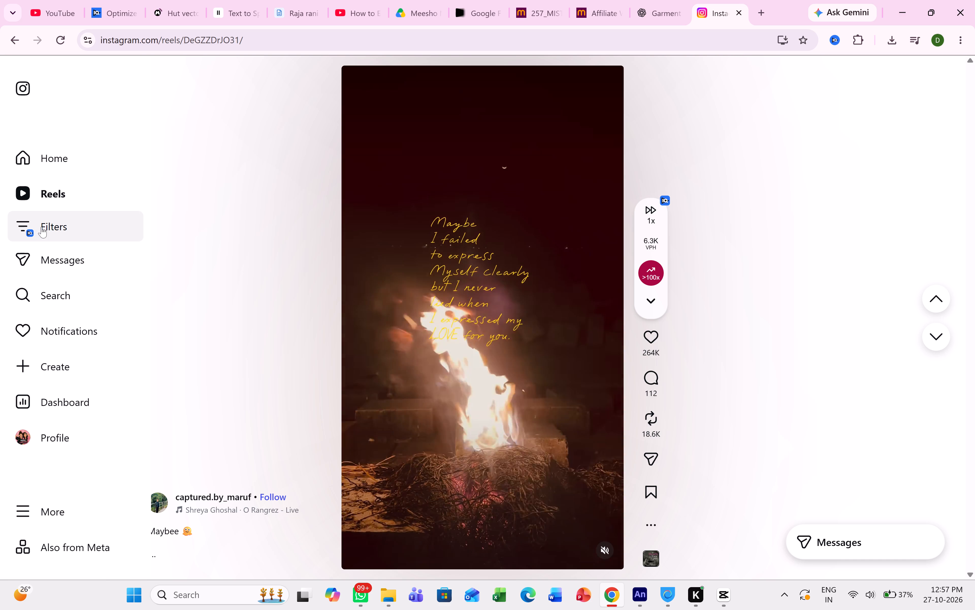
Check the reel Discovery filters, the ad tools dashboard and the profile's own reels, returning to the Reels feed.
{"action": "left_click", "coordinate": [41, 227]}
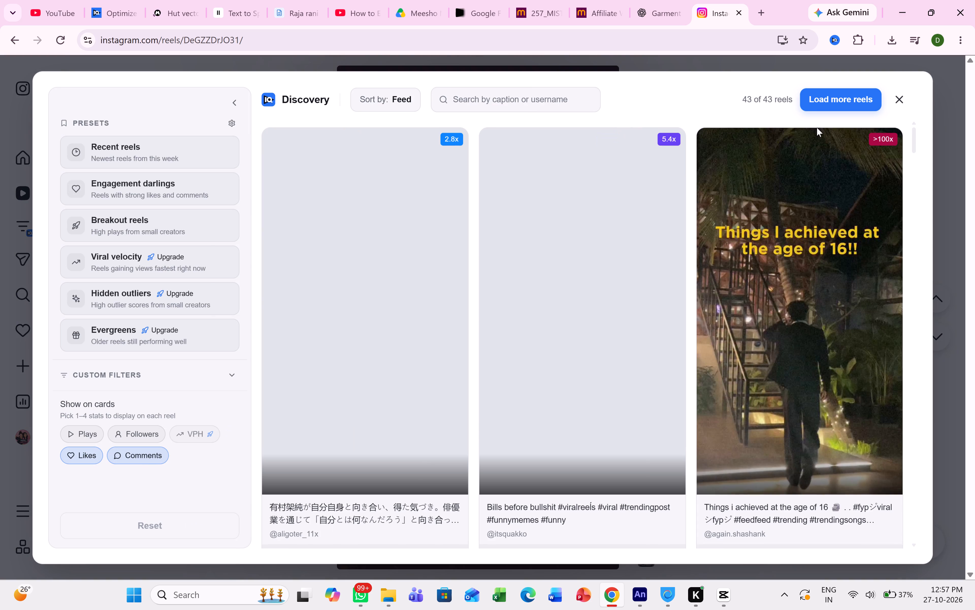
{"action": "left_click", "coordinate": [900, 101]}
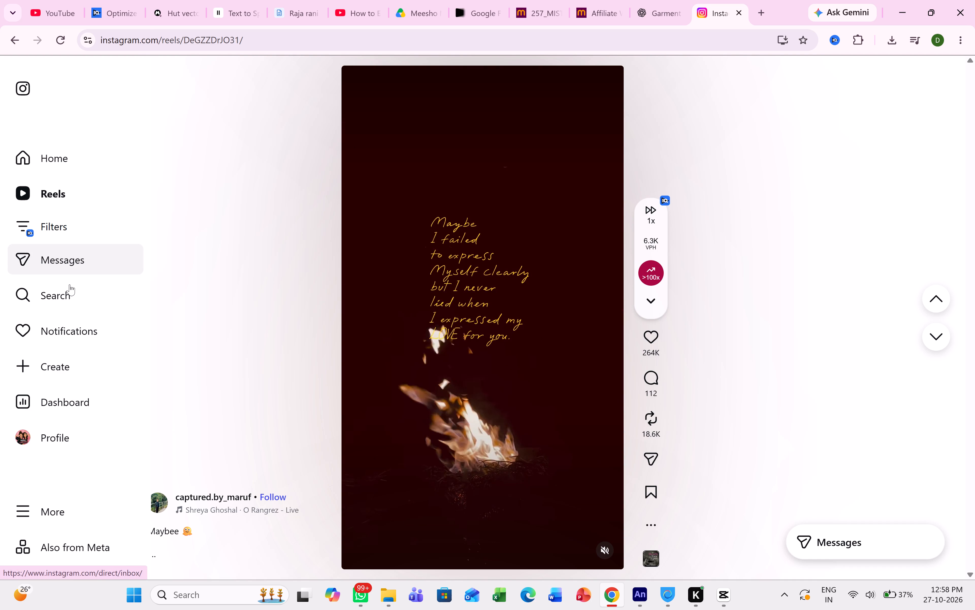
{"action": "left_click", "coordinate": [65, 405]}
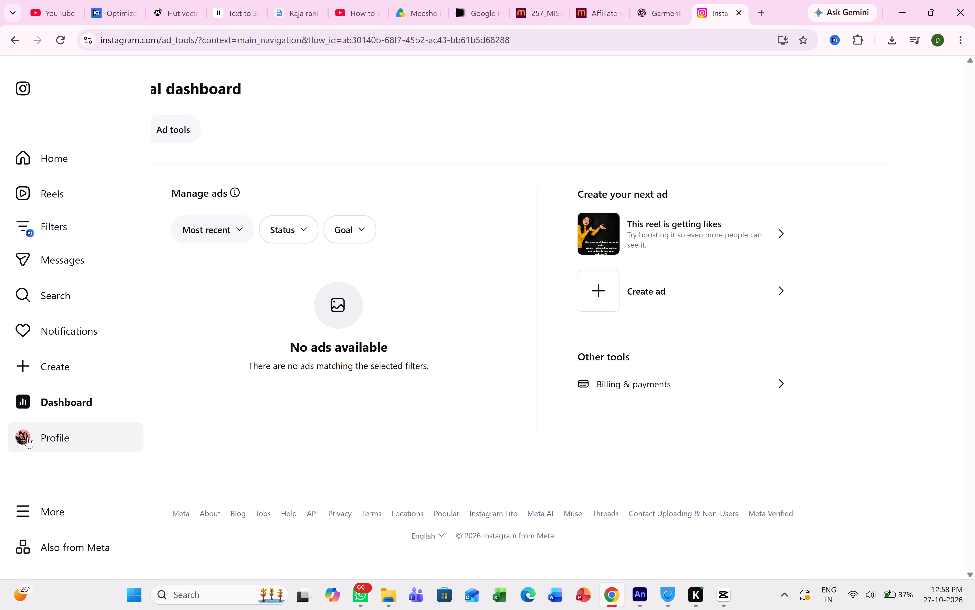
{"action": "left_click", "coordinate": [28, 437]}
{"action": "right_click", "coordinate": [28, 437]}
{"action": "right_click", "coordinate": [28, 438]}
{"action": "left_click", "coordinate": [28, 438]}
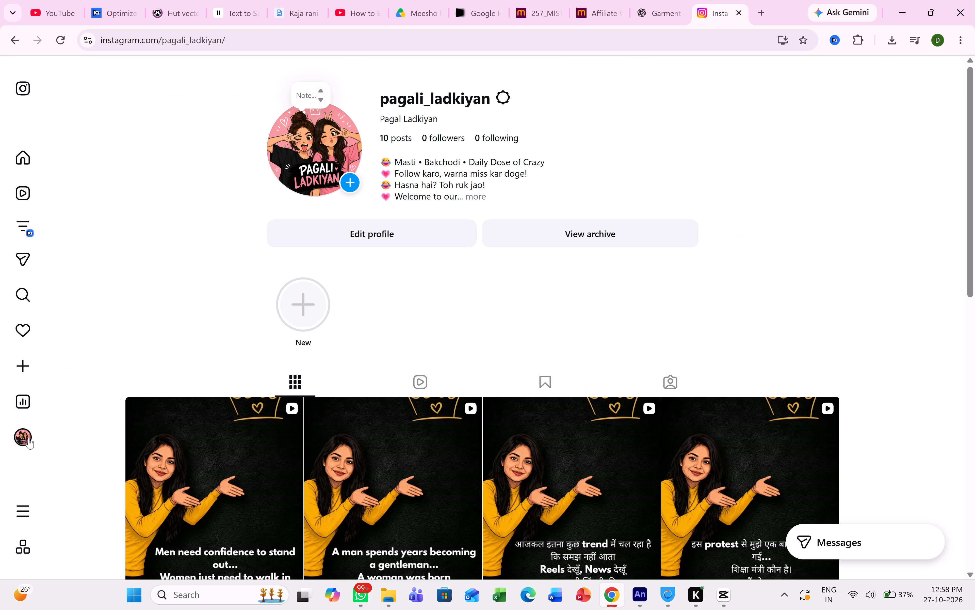
{"action": "left_click", "coordinate": [411, 380]}
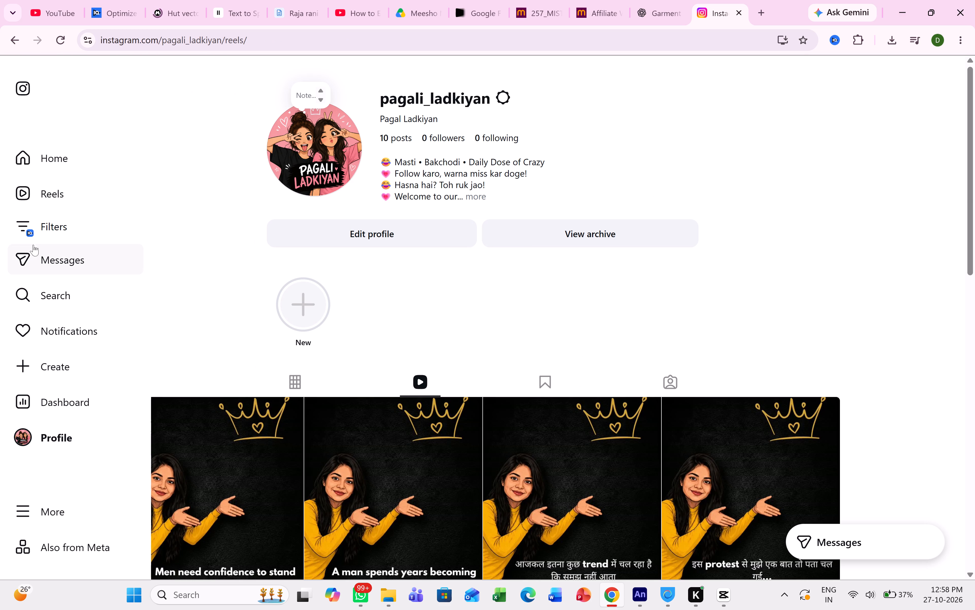
{"action": "left_click", "coordinate": [66, 197]}
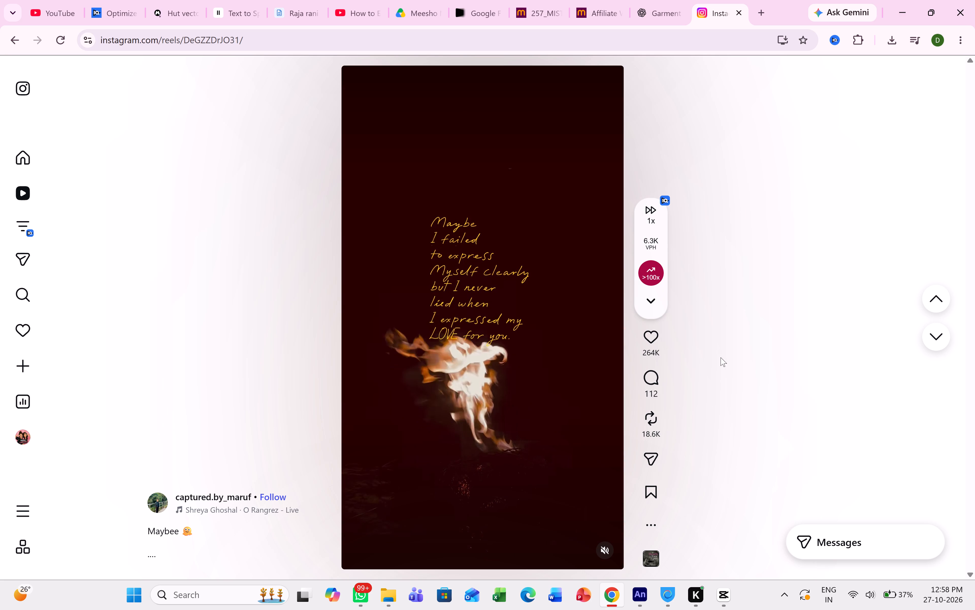
Raise the system volume to near maximum and close the quick settings.
{"action": "left_click", "coordinate": [852, 593]}
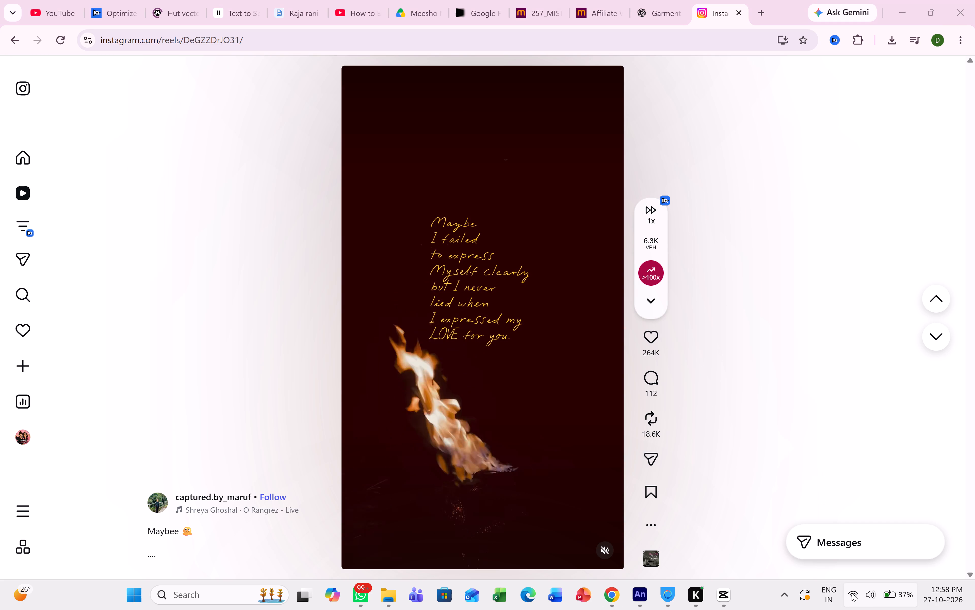
{"action": "left_click", "coordinate": [865, 594]}
{"action": "left_click", "coordinate": [868, 595]}
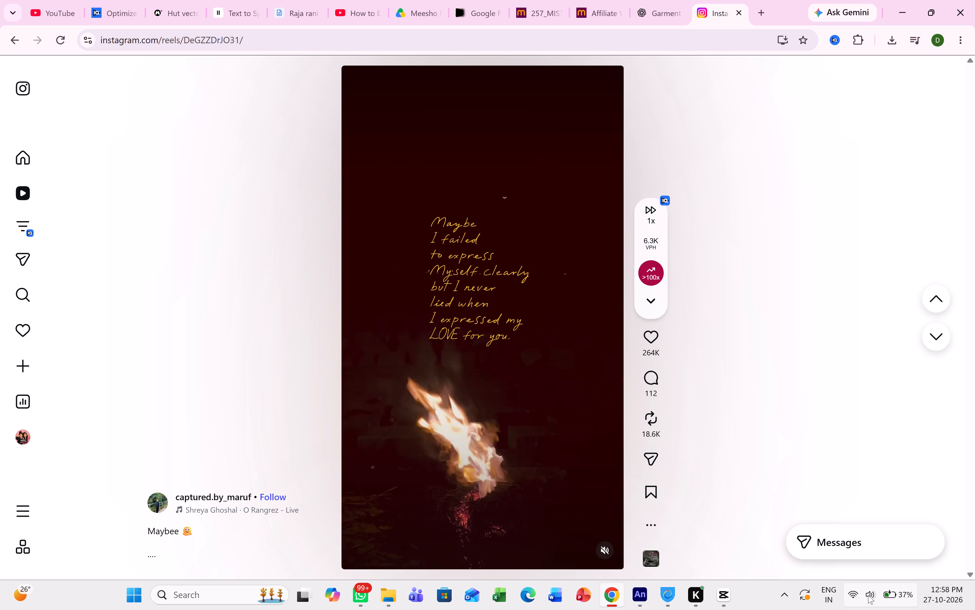
{"action": "left_click", "coordinate": [917, 521]}
{"action": "right_click", "coordinate": [917, 521]}
{"action": "right_click", "coordinate": [917, 521]}
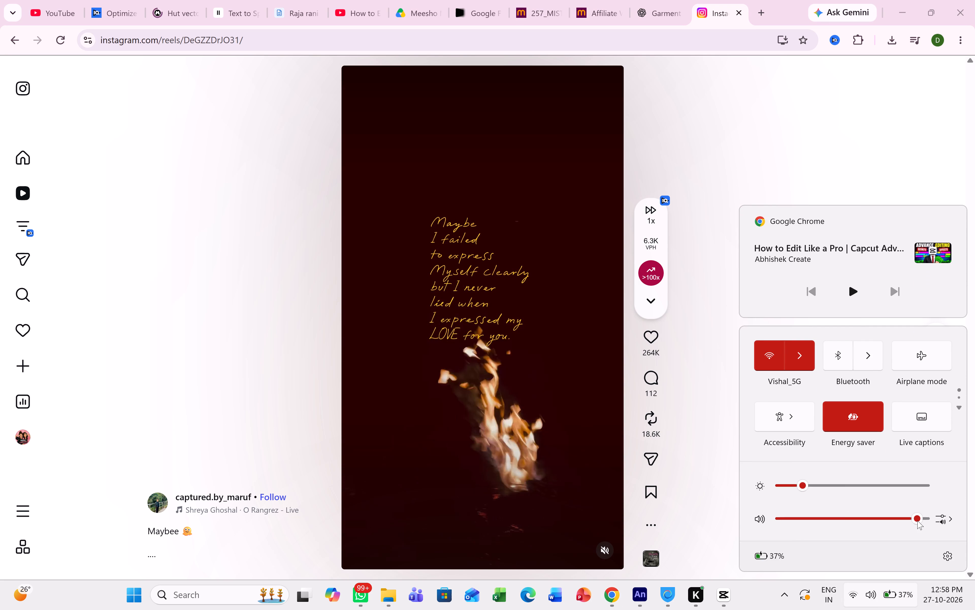
{"action": "left_click", "coordinate": [716, 395]}
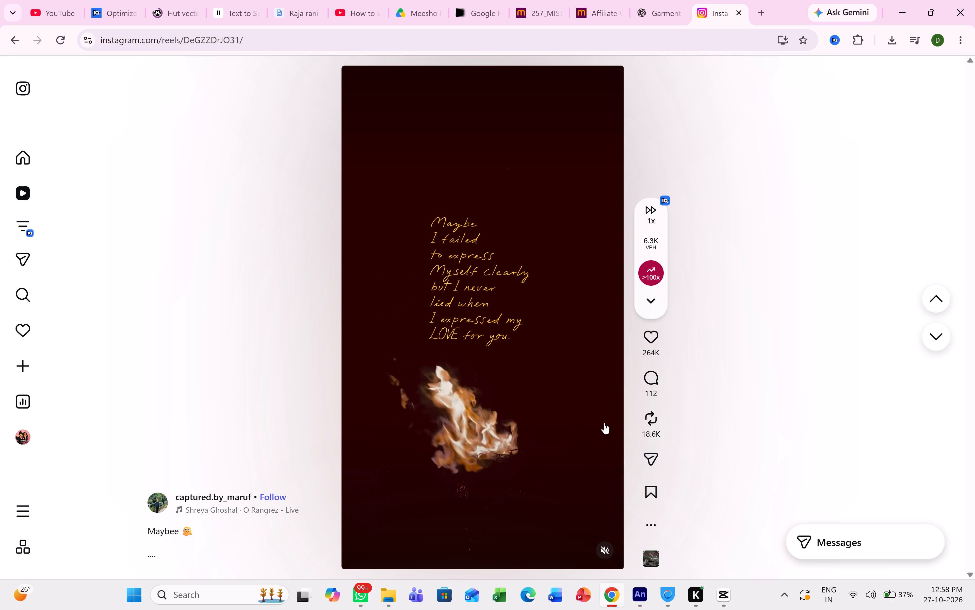
Unmute the campfire reel, open the page of its audio, O Rangrez - Live, and save that audio.
{"action": "left_click", "coordinate": [604, 550]}
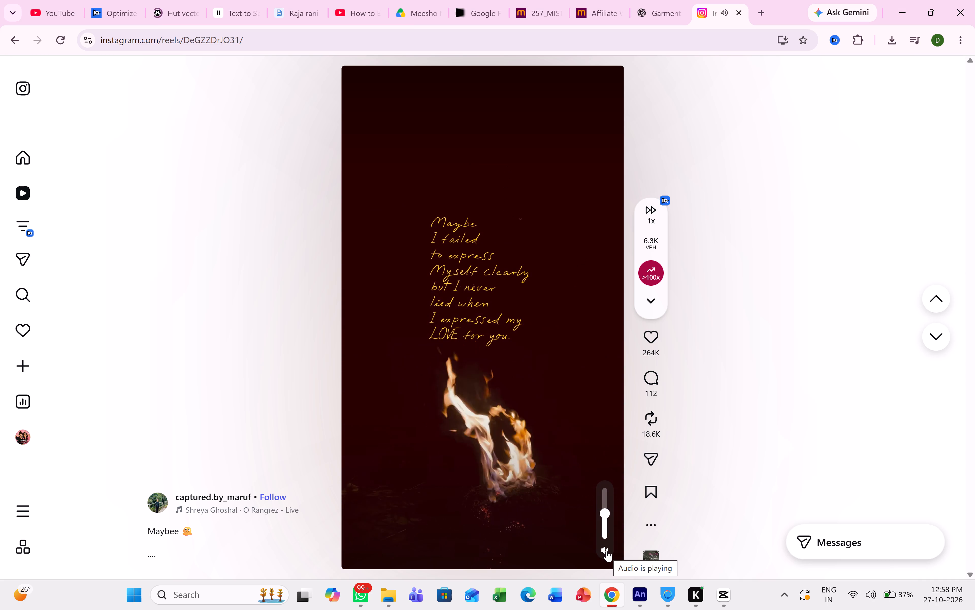
{"action": "left_click", "coordinate": [649, 556]}
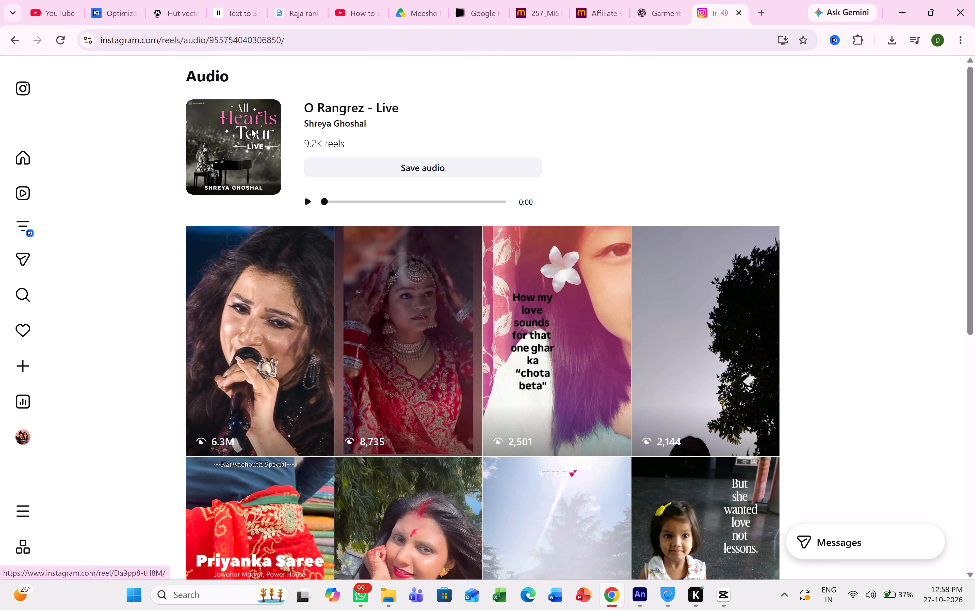
{"action": "left_click", "coordinate": [379, 167]}
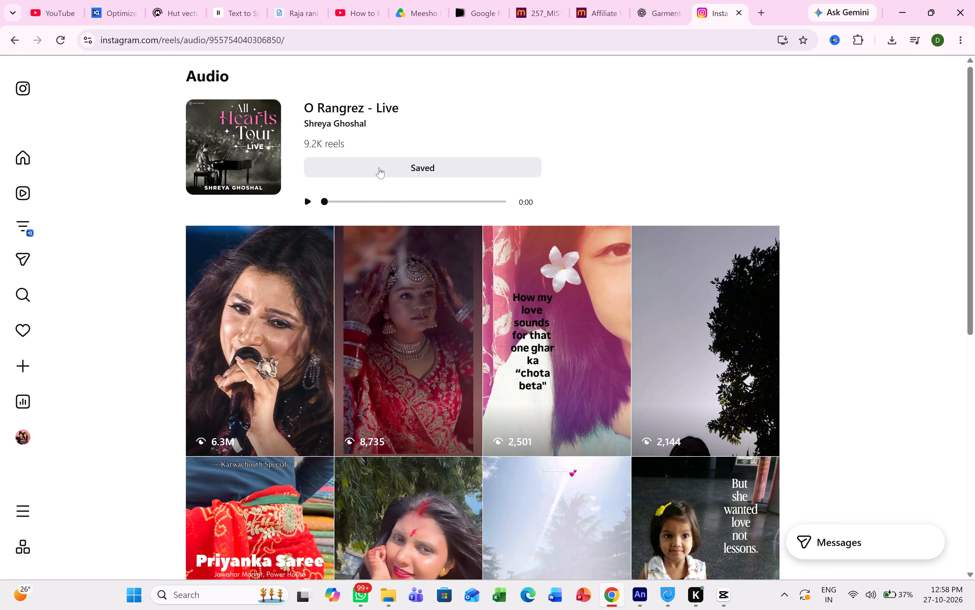
{"action": "left_click", "coordinate": [430, 172]}
{"action": "left_click", "coordinate": [430, 172]}
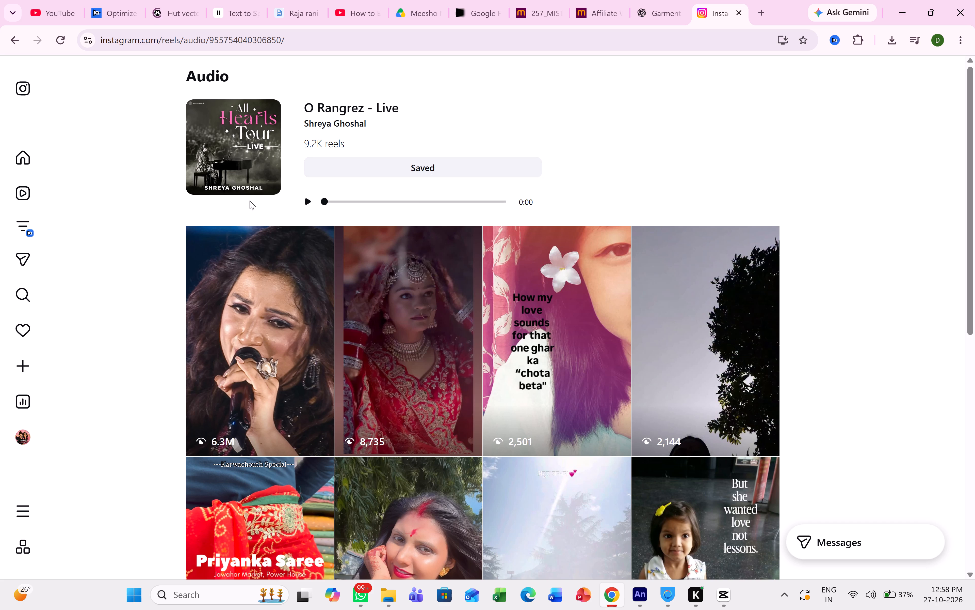